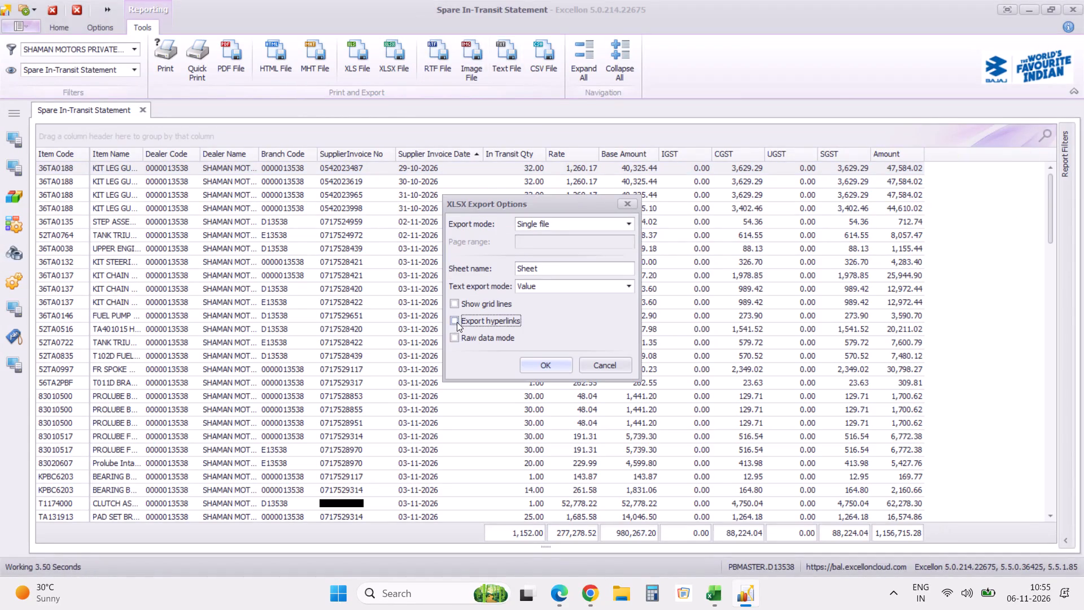
Export the in-transit report to XLSX as Spare In-Transit Statement-06112026, open it in Excel, and return to Excellon to close the report.
{"action": "left_click", "coordinate": [532, 361]}
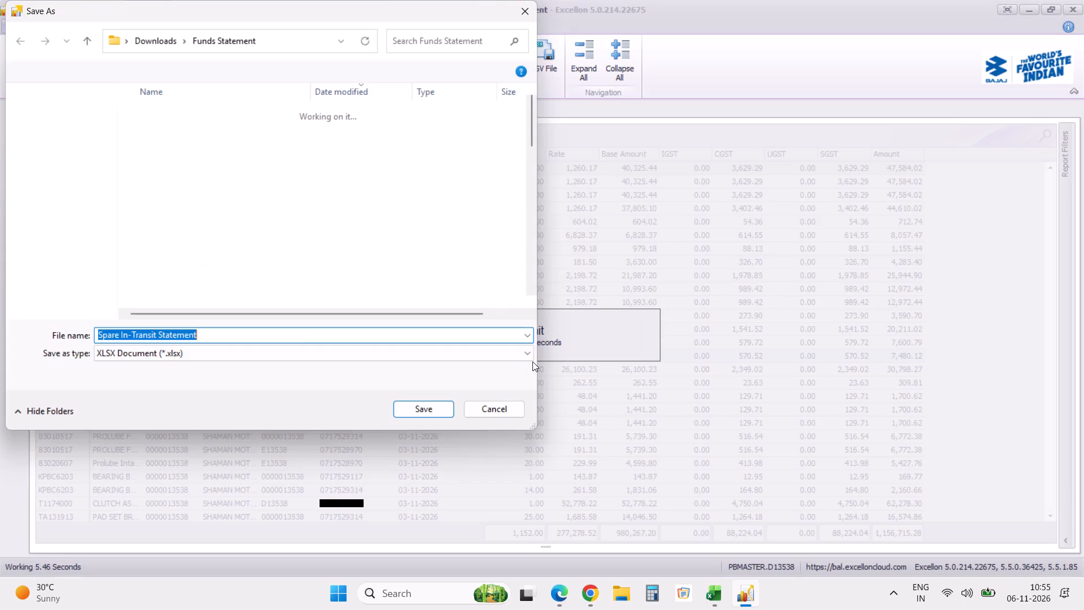
{"action": "left_click", "coordinate": [294, 331]}
{"action": "key", "text": "minus"}
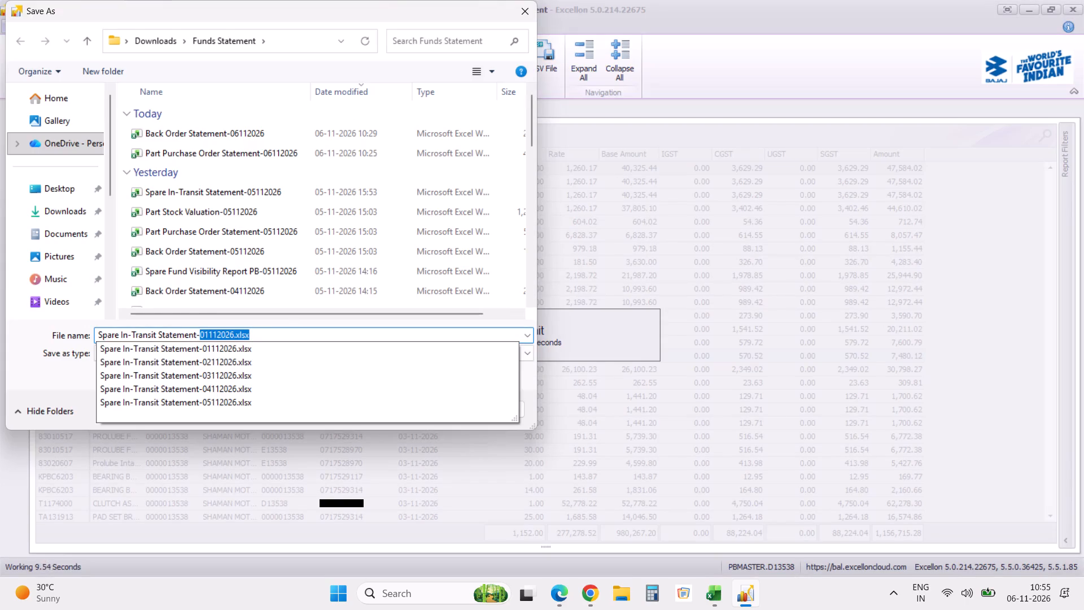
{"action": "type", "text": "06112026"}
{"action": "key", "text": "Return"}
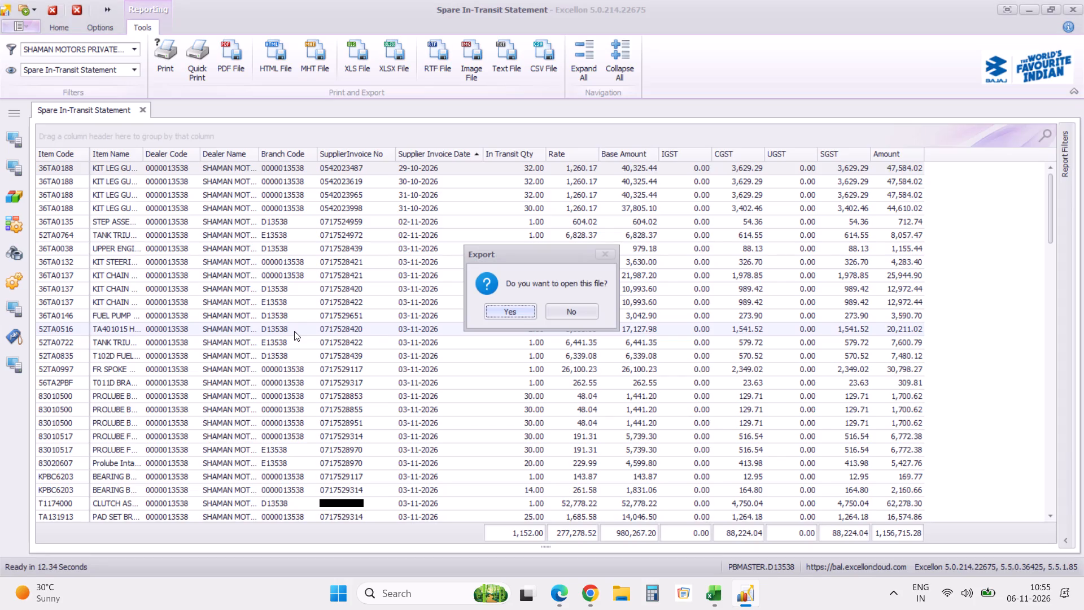
{"action": "left_click", "coordinate": [517, 310]}
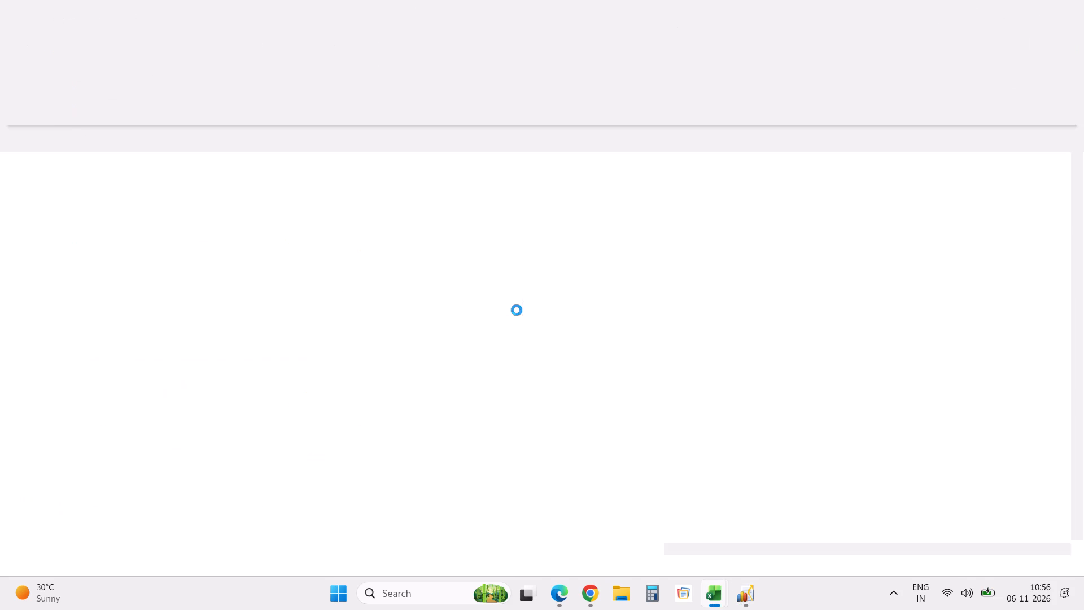
{"action": "left_click", "coordinate": [752, 601]}
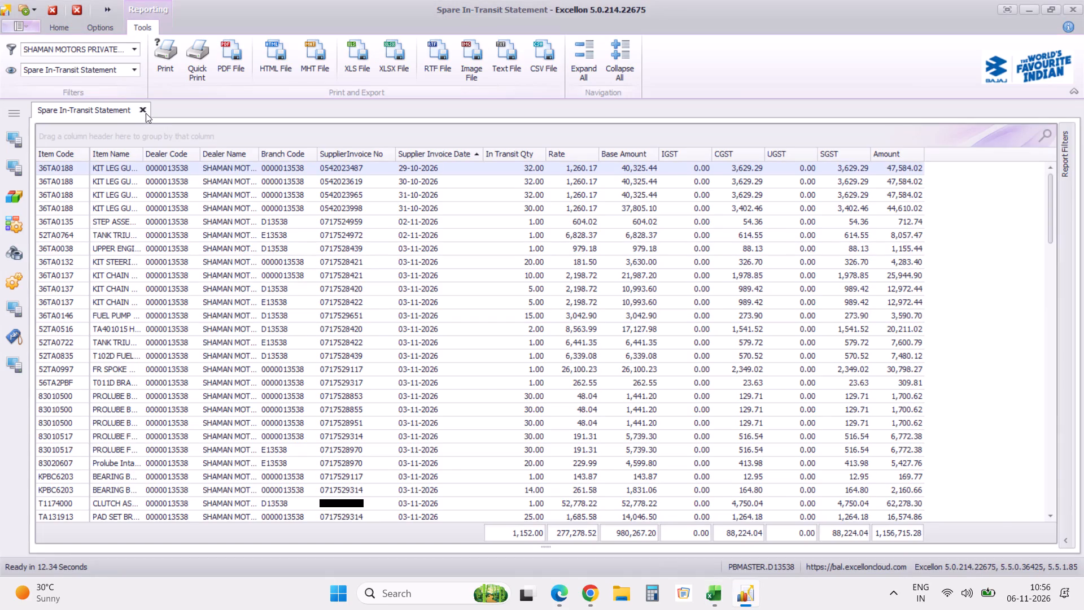
{"action": "left_click", "coordinate": [145, 111]}
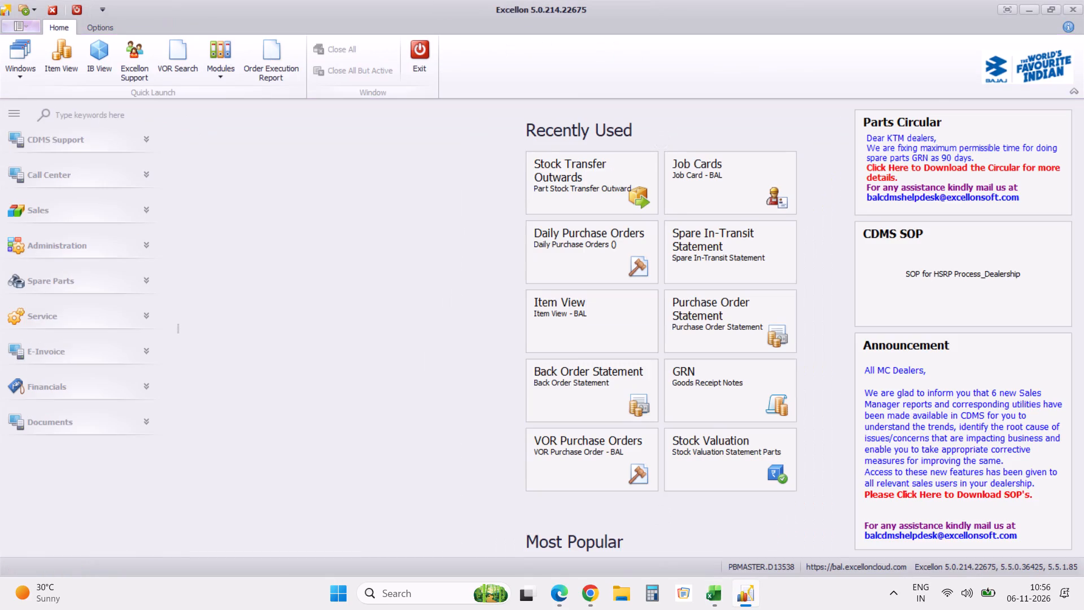
Search the modules for "fund" and generate the Dealers Spare Fund Visibility PB report for the company.
{"action": "left_click", "coordinate": [102, 117]}
{"action": "type", "text": "fund"}
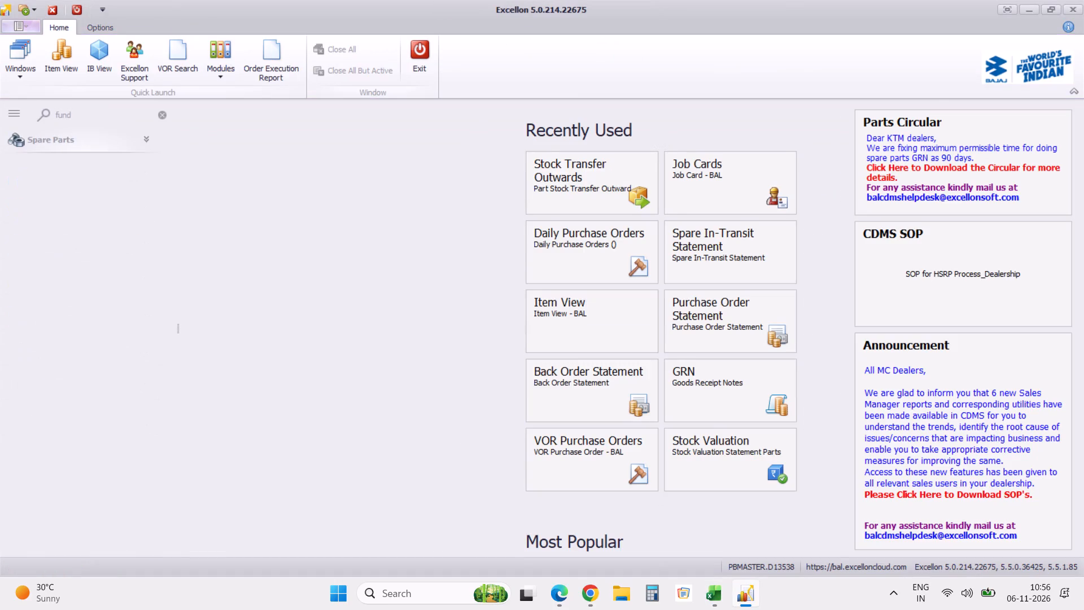
{"action": "left_click", "coordinate": [142, 137]}
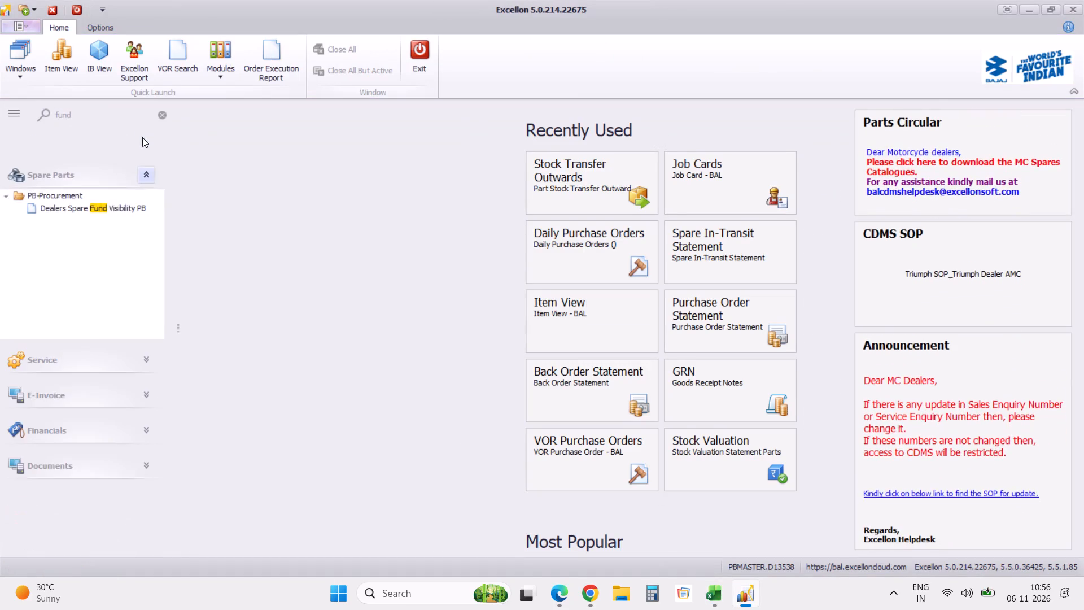
{"action": "left_click", "coordinate": [115, 176]}
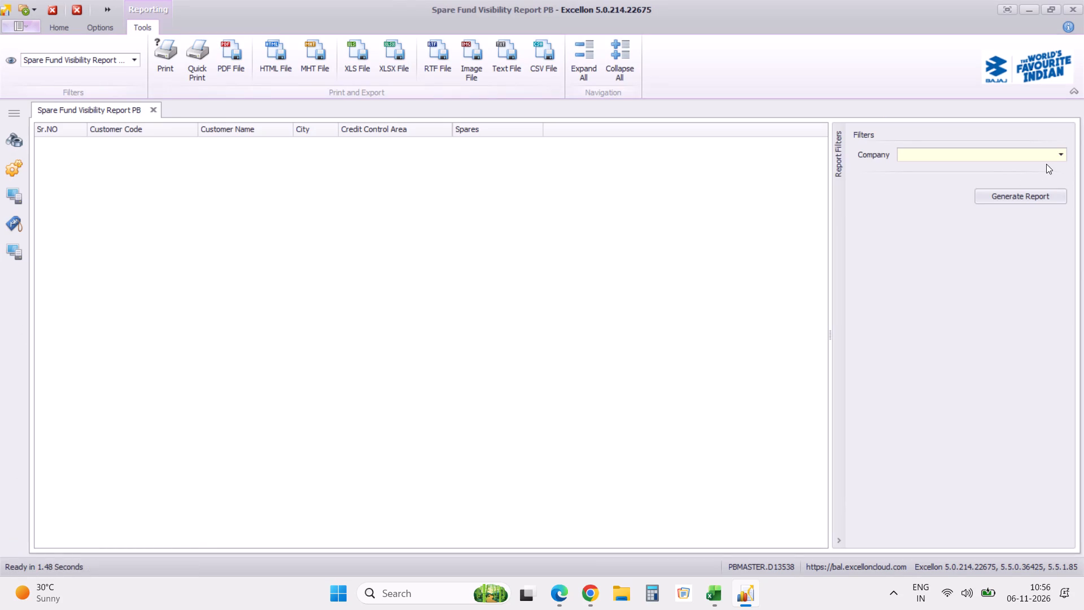
{"action": "left_click", "coordinate": [1058, 159]}
{"action": "left_click", "coordinate": [1002, 178]}
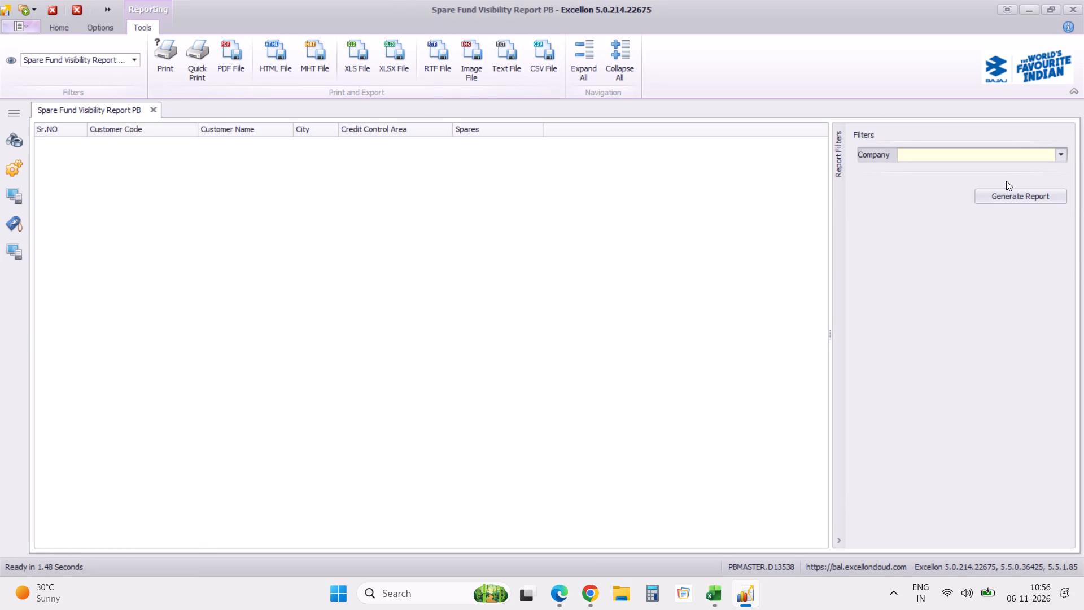
{"action": "left_click", "coordinate": [1020, 198]}
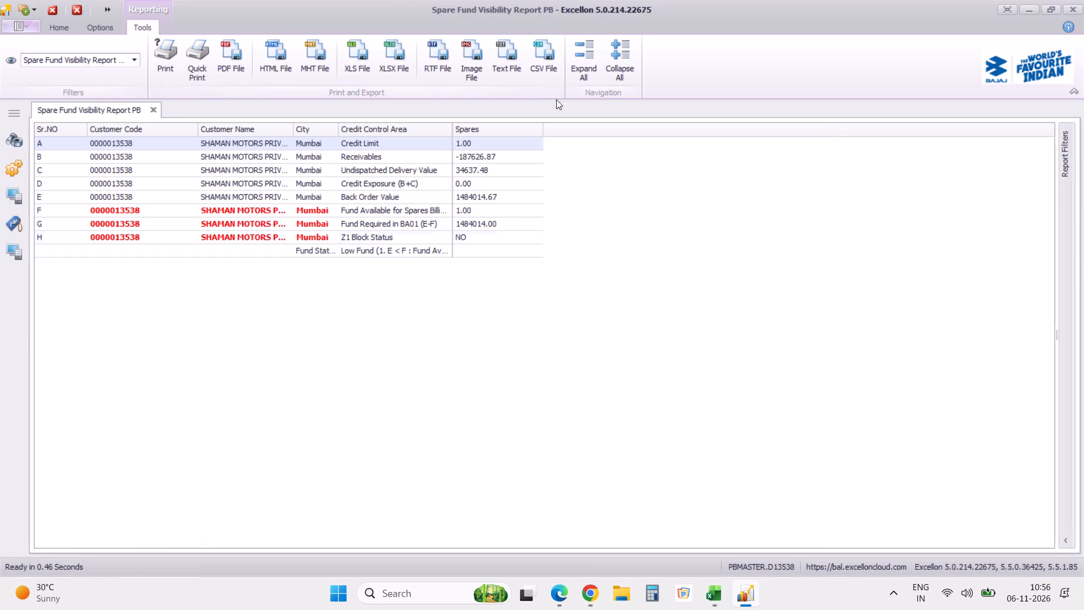
Export the fund report to XLSX without hyperlinks as Spare Fund Visibility Report PB-06112026, open it in Excel, and close the report in Excellon.
{"action": "left_click", "coordinate": [388, 57]}
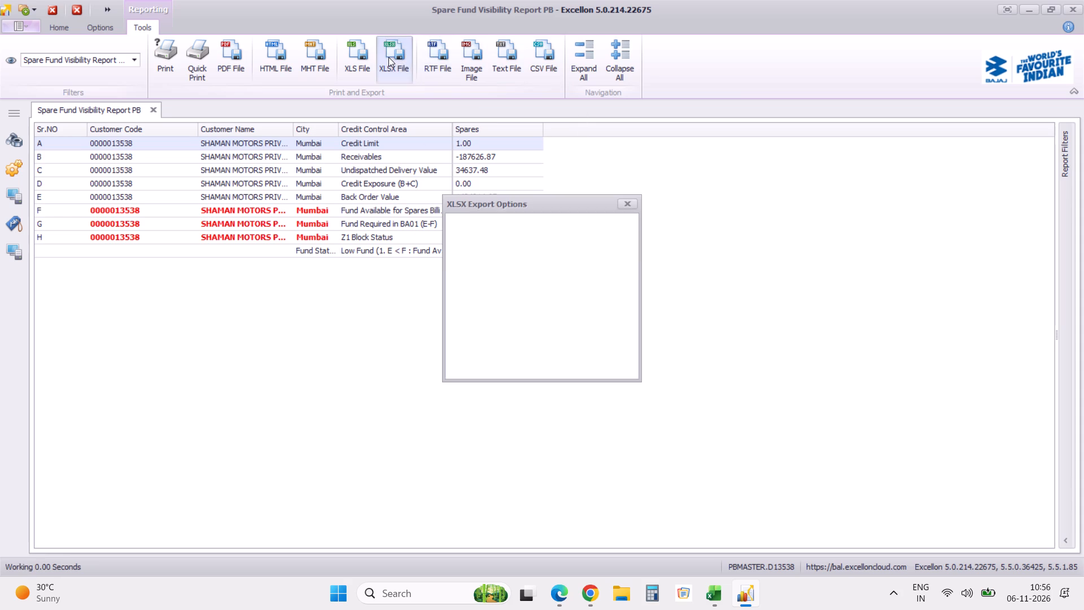
{"action": "left_click", "coordinate": [456, 321]}
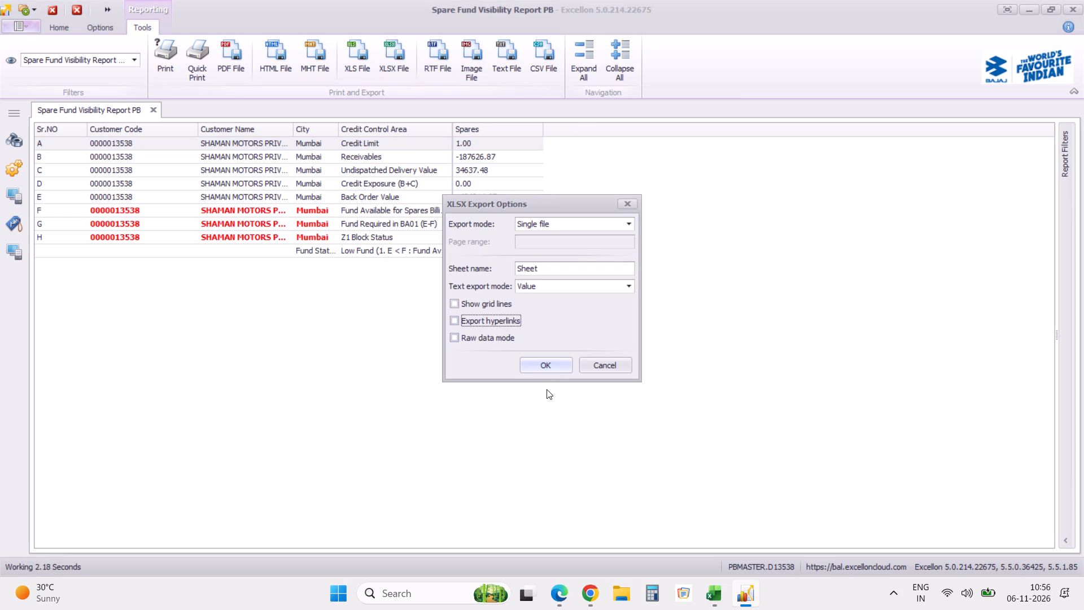
{"action": "left_click", "coordinate": [550, 369]}
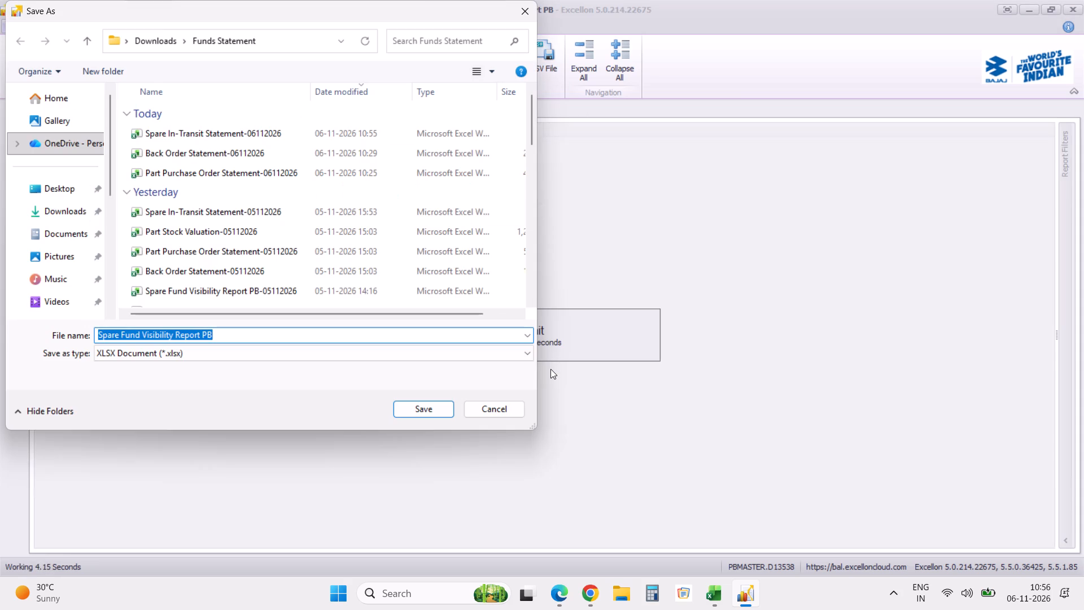
{"action": "key", "text": "Right"}
{"action": "key", "text": "minus"}
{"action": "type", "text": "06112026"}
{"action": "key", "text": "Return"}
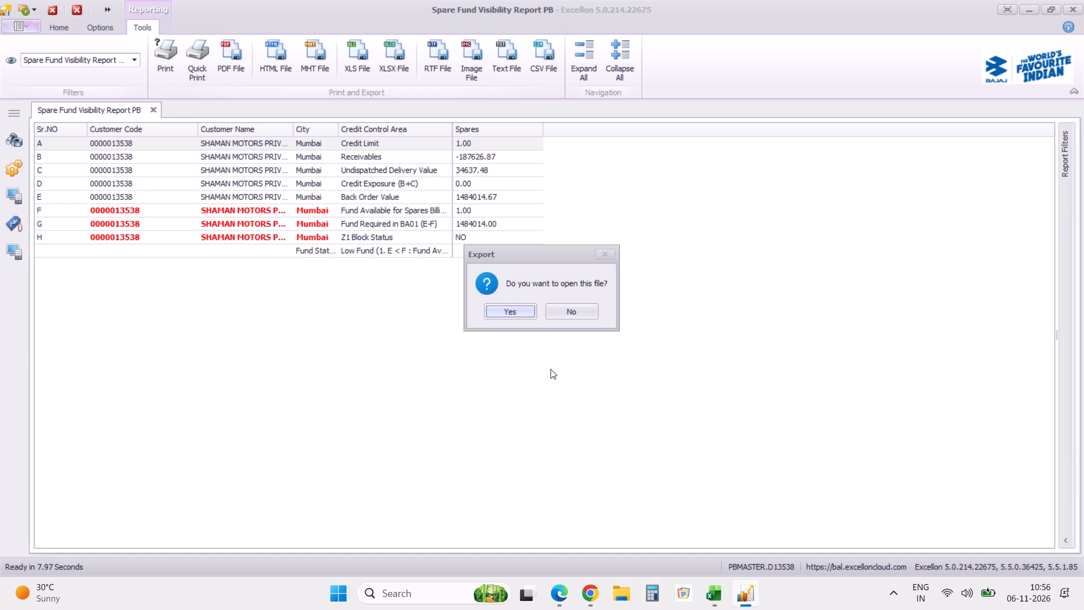
{"action": "left_click", "coordinate": [521, 314]}
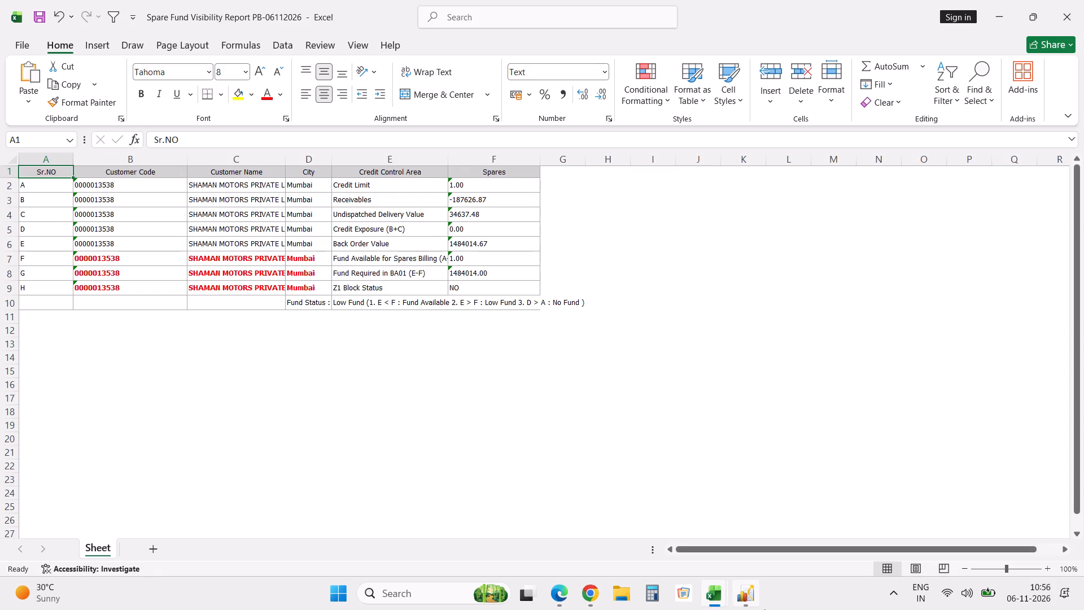
{"action": "left_click", "coordinate": [749, 596]}
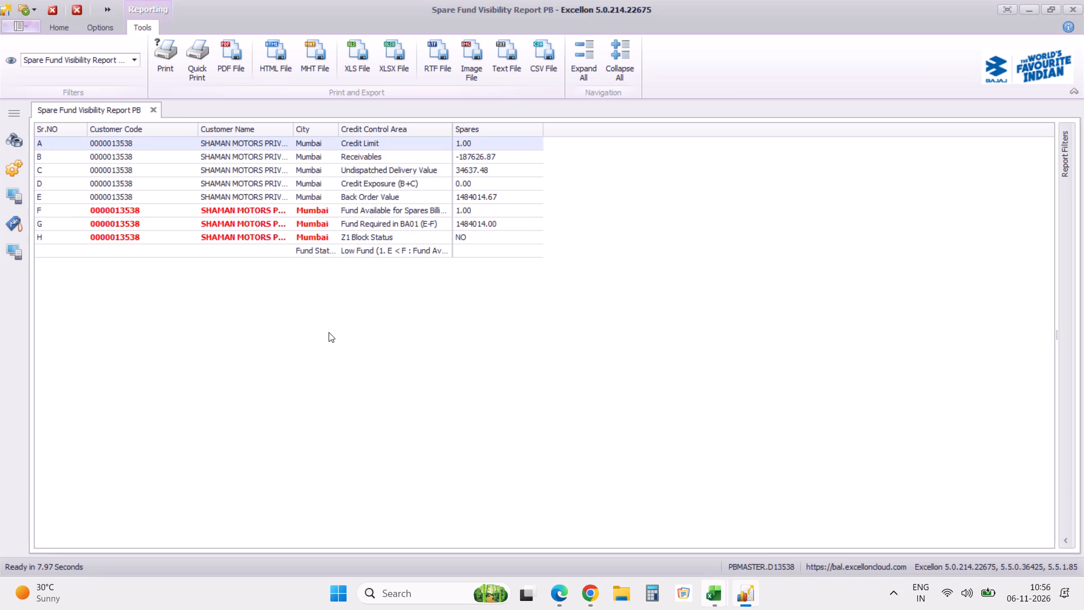
{"action": "left_click", "coordinate": [156, 111]}
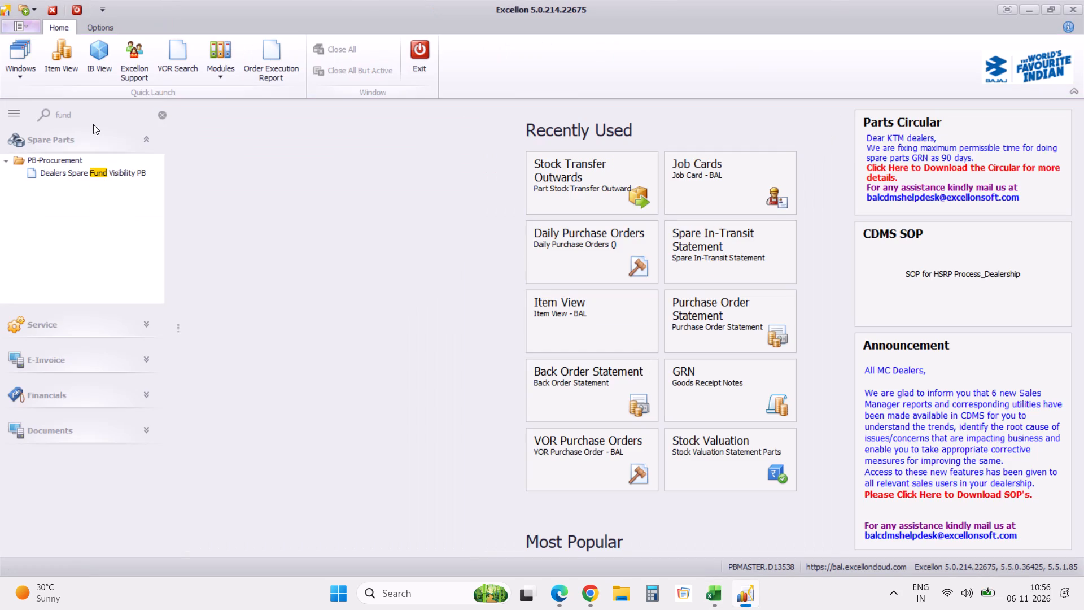
Search the modules for "val" and generate the Stock Valuation report.
{"action": "left_click", "coordinate": [88, 116]}
{"action": "type", "text": "val"}
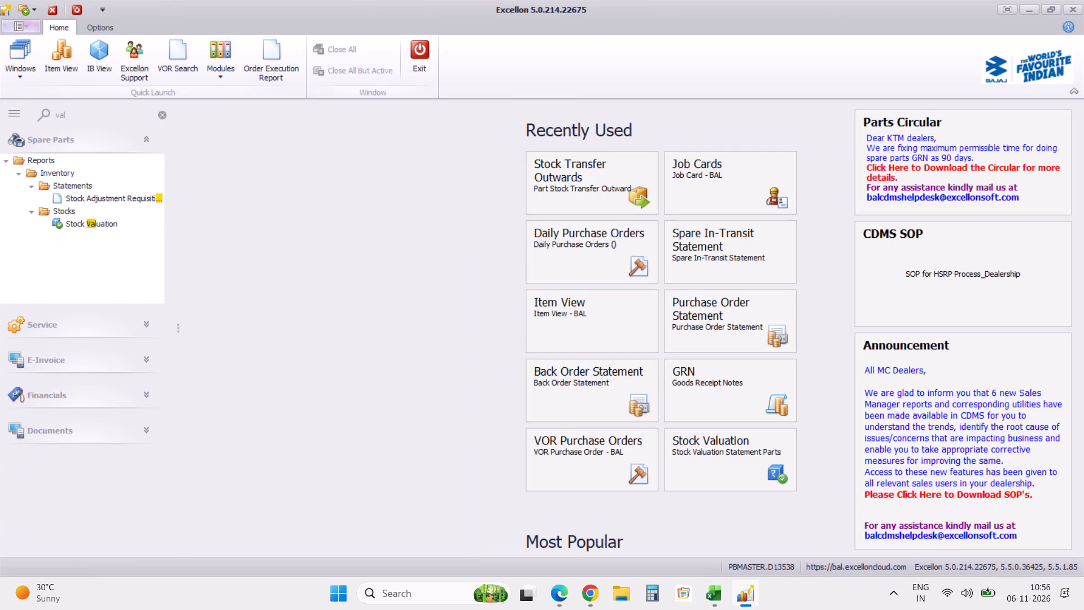
{"action": "left_click", "coordinate": [97, 225]}
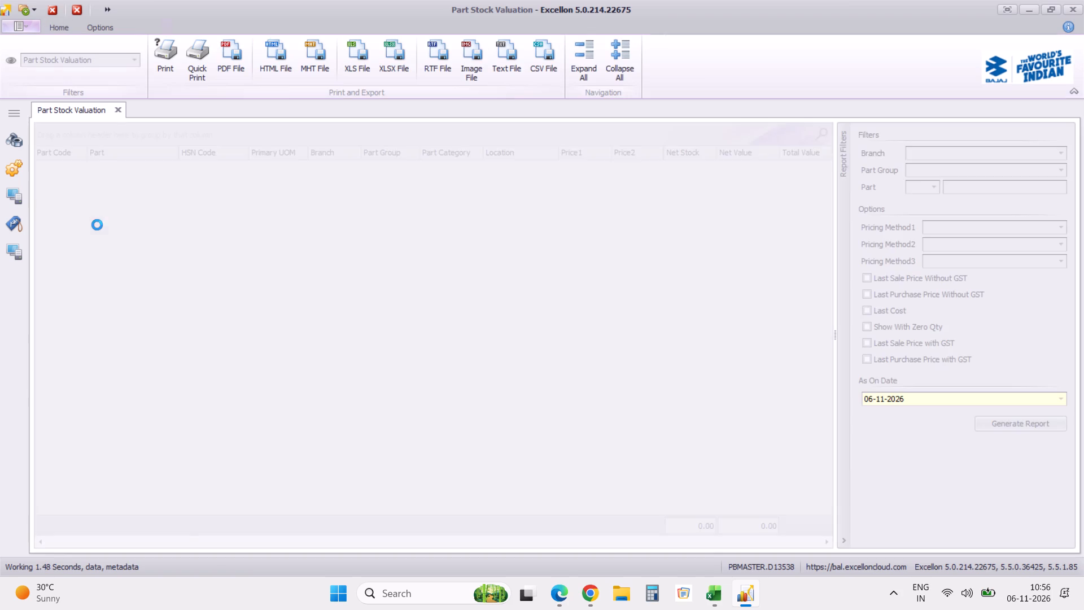
{"action": "left_click", "coordinate": [1008, 428]}
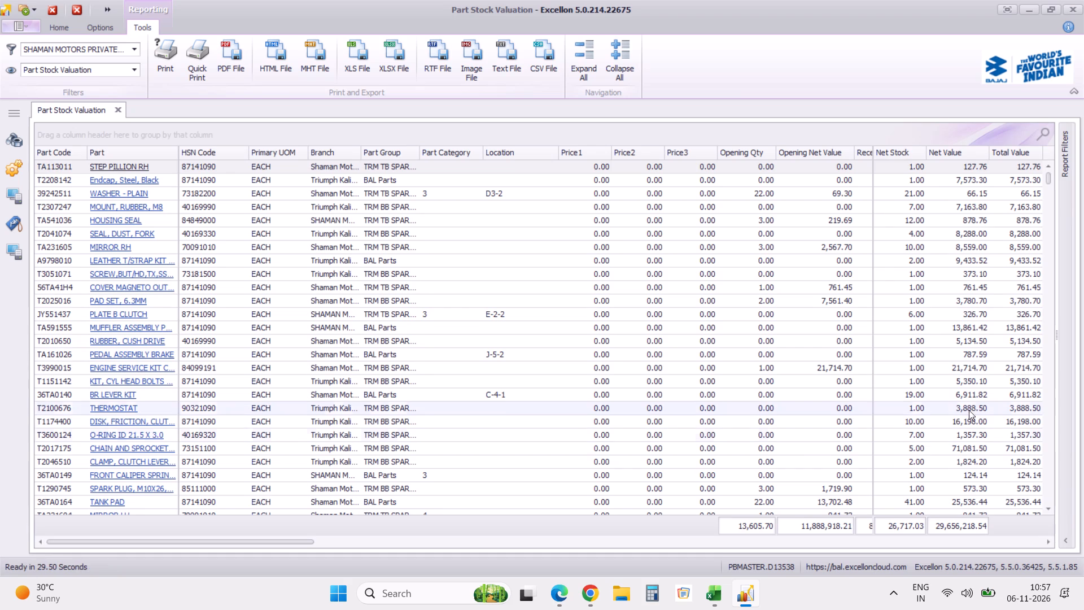
Export the valuation to XLSX without hyperlinks as Part Stock Valuation-06112026, open it in Excel, and close the report in Excellon.
{"action": "left_click", "coordinate": [384, 61]}
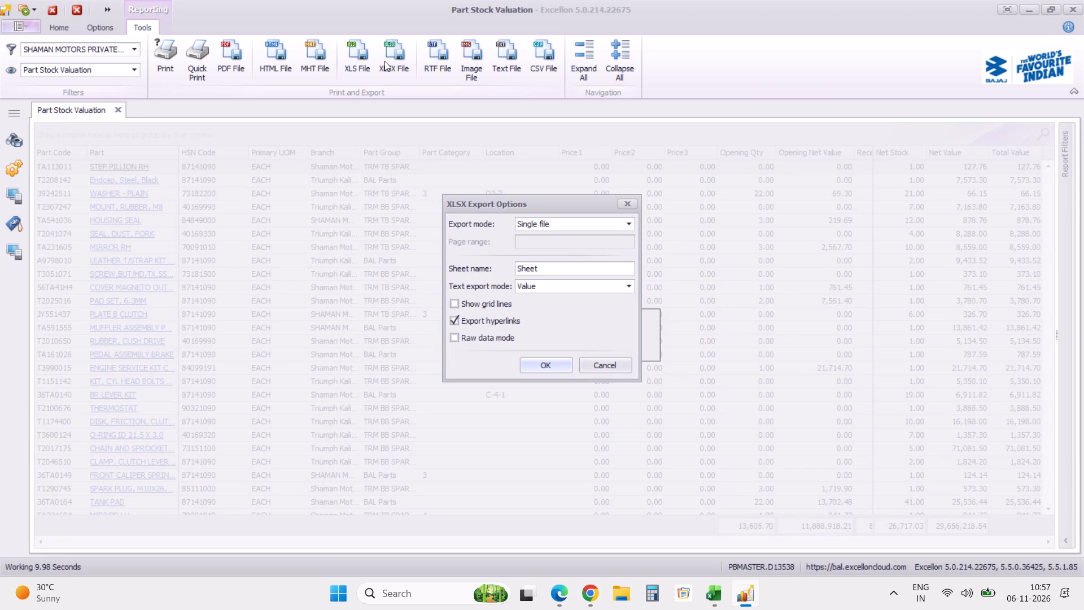
{"action": "left_click", "coordinate": [454, 321]}
{"action": "left_click", "coordinate": [536, 368]}
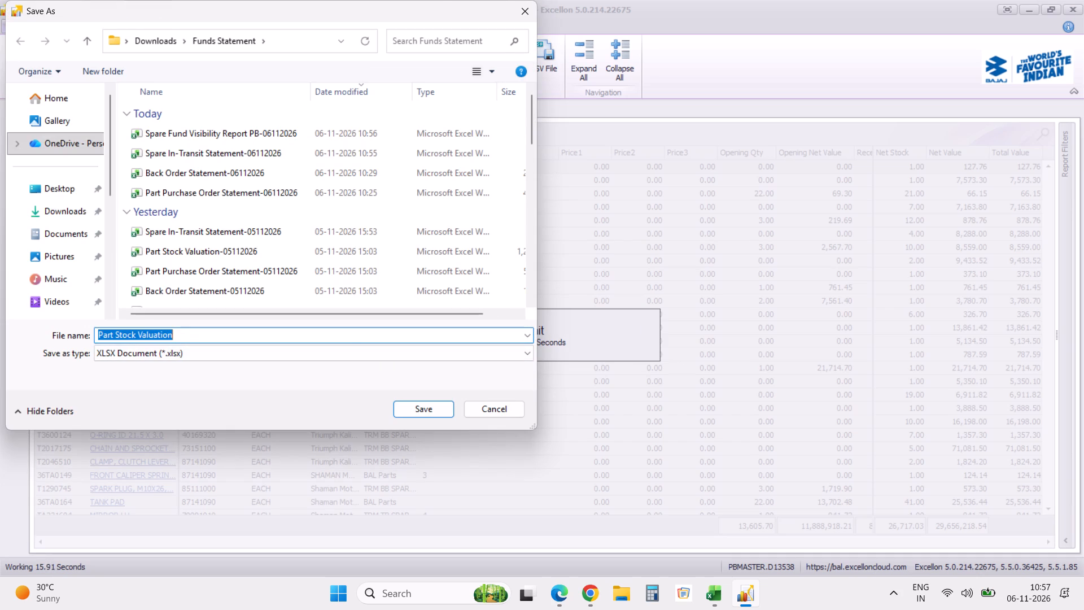
{"action": "left_click", "coordinate": [352, 335]}
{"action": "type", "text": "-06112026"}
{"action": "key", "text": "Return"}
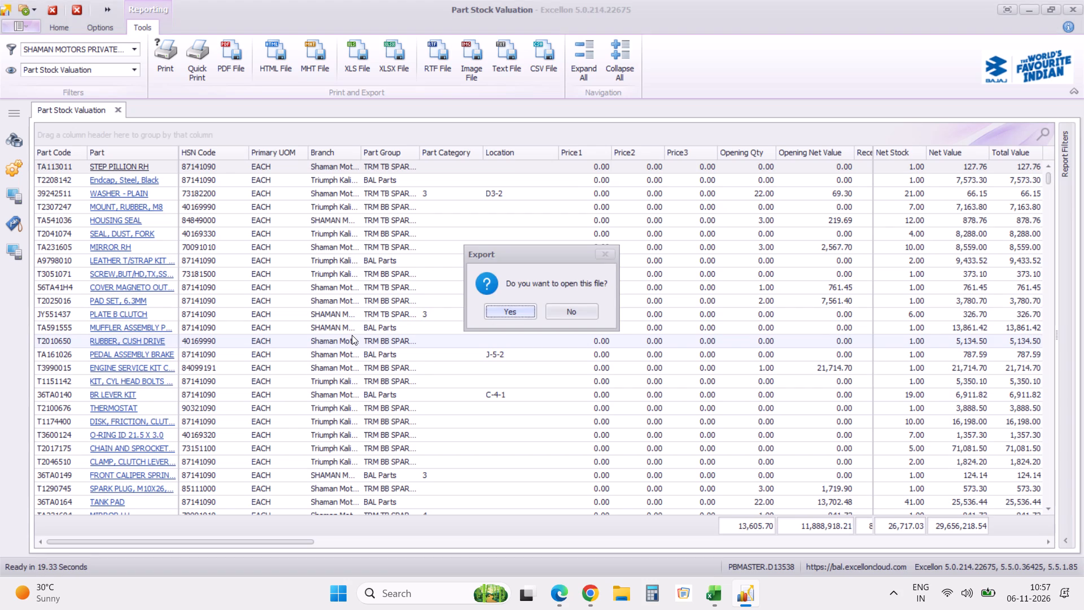
{"action": "left_click", "coordinate": [509, 313]}
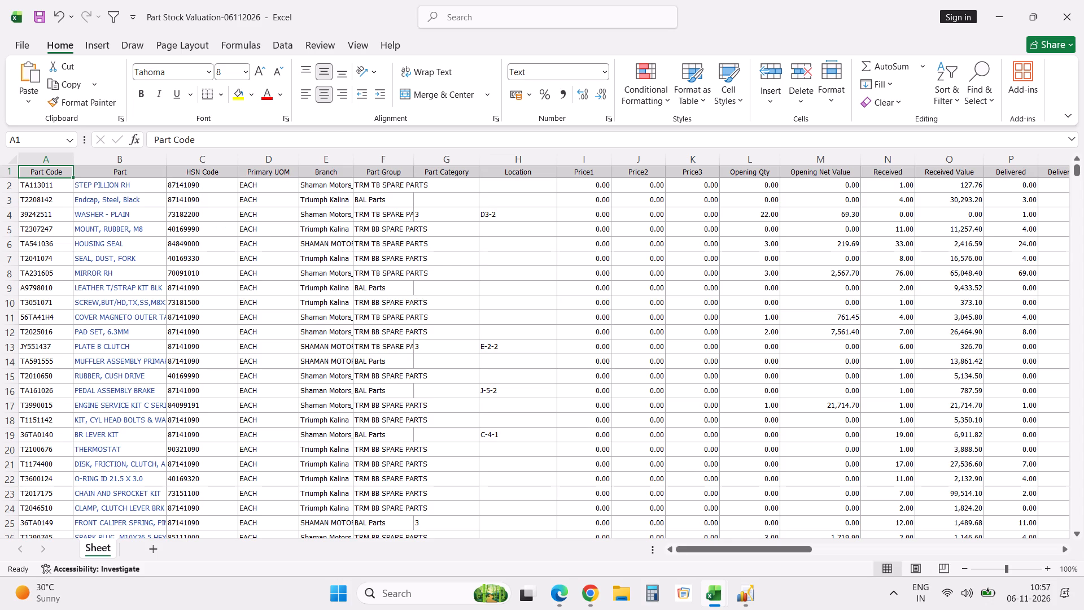
{"action": "left_click", "coordinate": [741, 588]}
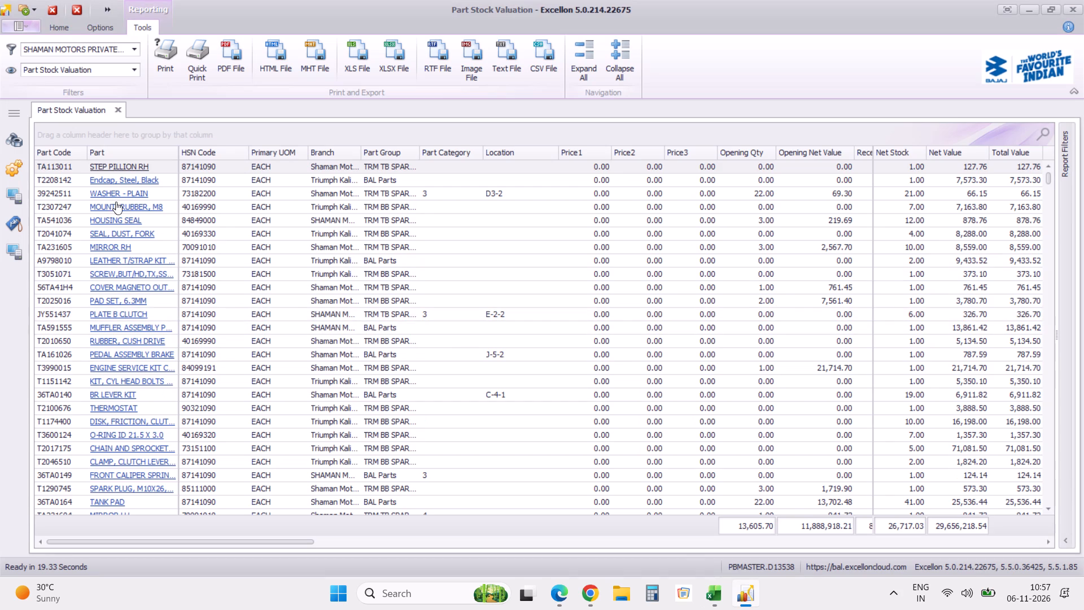
{"action": "left_click", "coordinate": [116, 112]}
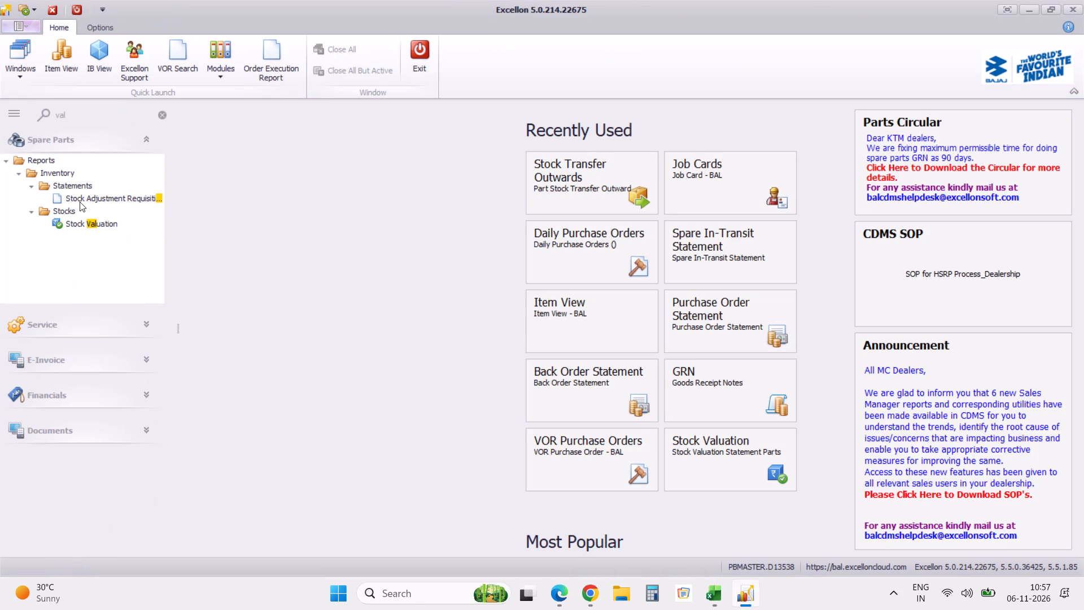
Clear the module search and open the Job Card Bill Statement from the Service module's Service reports.
{"action": "left_click", "coordinate": [165, 119]}
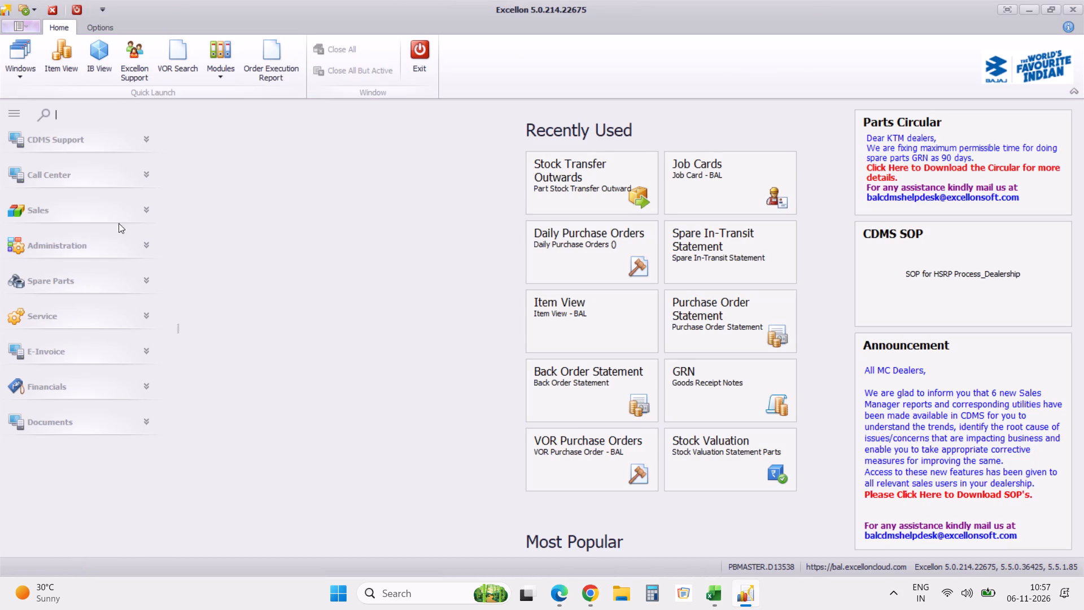
{"action": "left_click", "coordinate": [145, 315]}
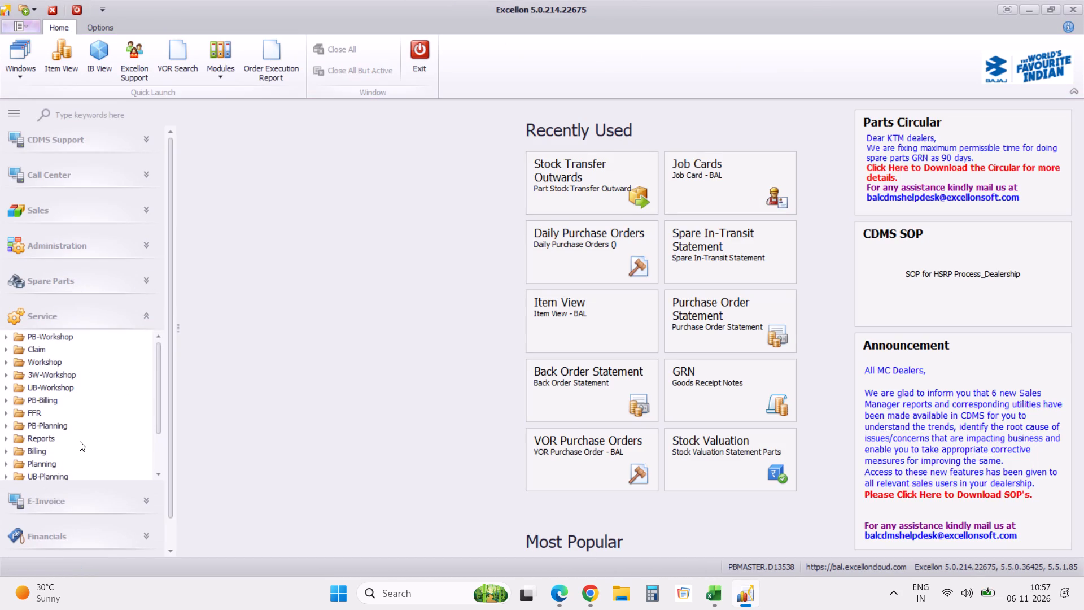
{"action": "left_click", "coordinate": [6, 438]}
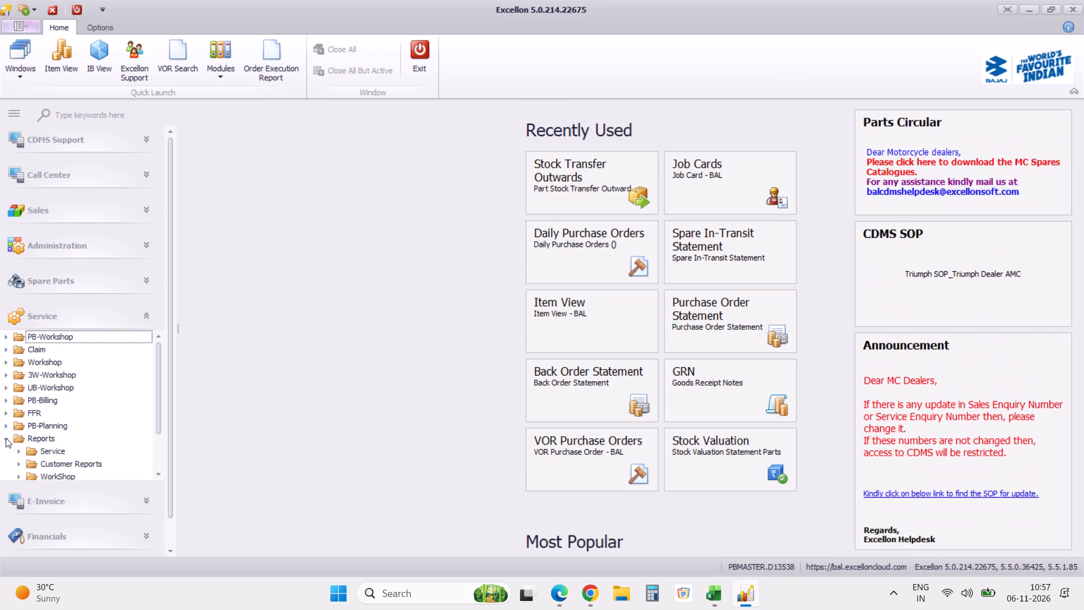
{"action": "double_click", "coordinate": [18, 450]}
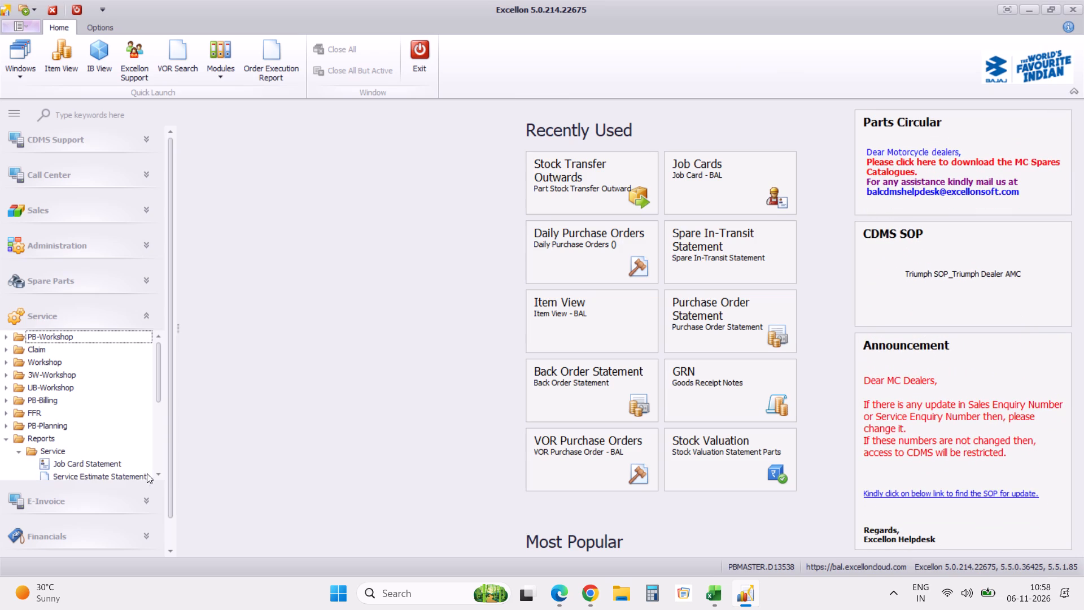
{"action": "triple_click", "coordinate": [160, 477]}
{"action": "triple_click", "coordinate": [160, 477]}
{"action": "left_click", "coordinate": [160, 477]}
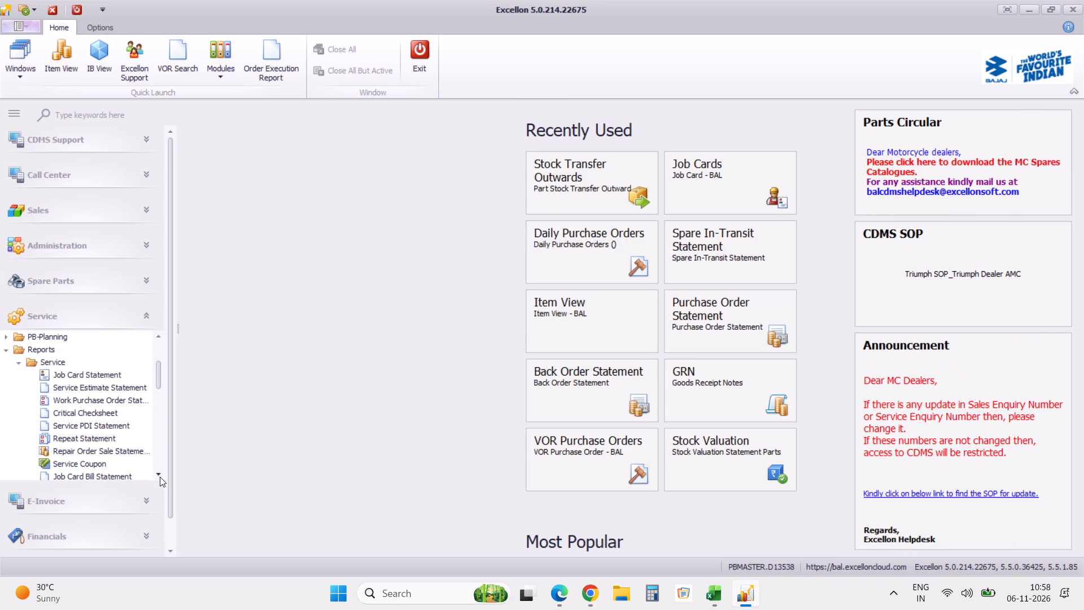
{"action": "double_click", "coordinate": [160, 477]}
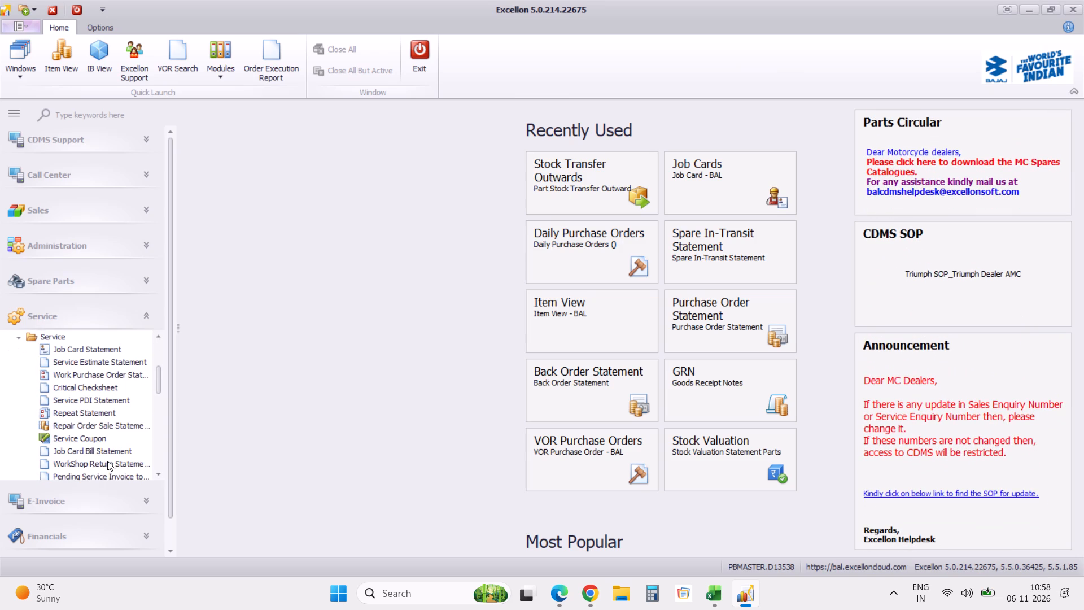
{"action": "left_click", "coordinate": [107, 450]}
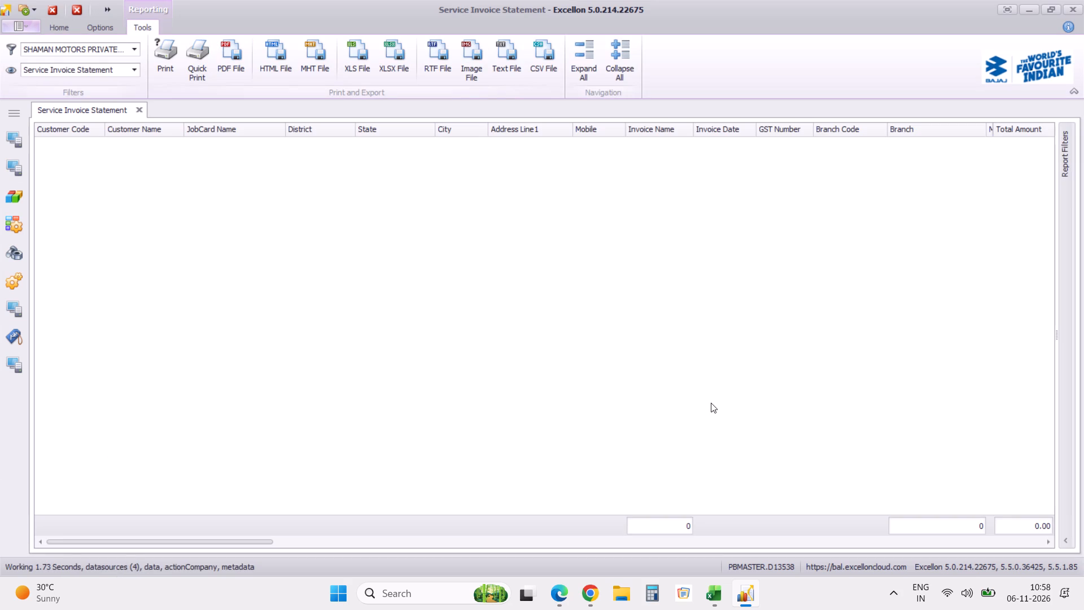
Generate the Service Invoice Statement from its report filters.
{"action": "left_click", "coordinate": [1067, 541]}
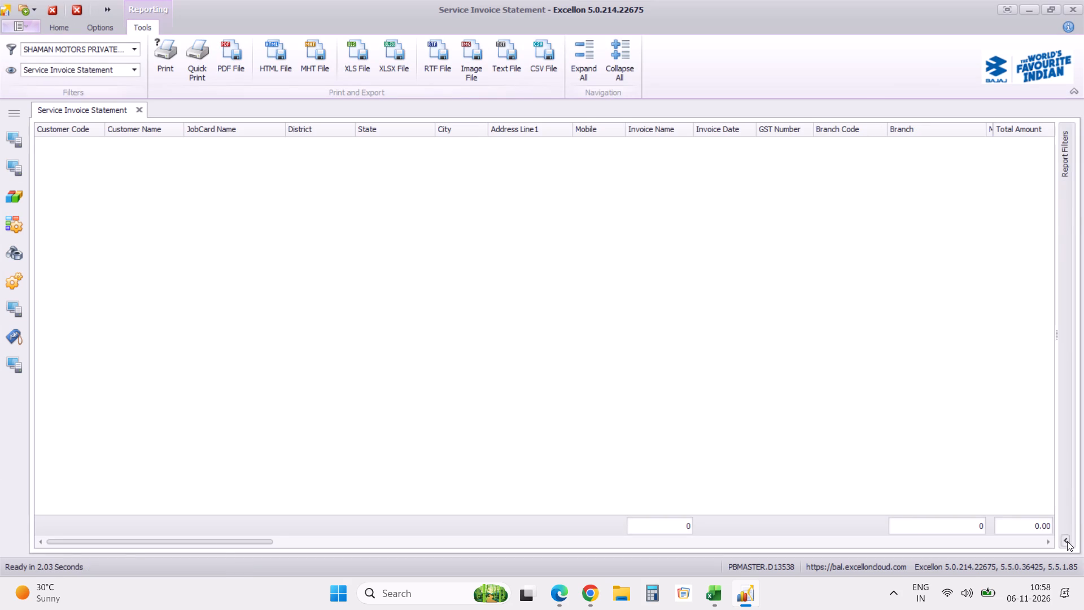
{"action": "left_click", "coordinate": [1034, 348]}
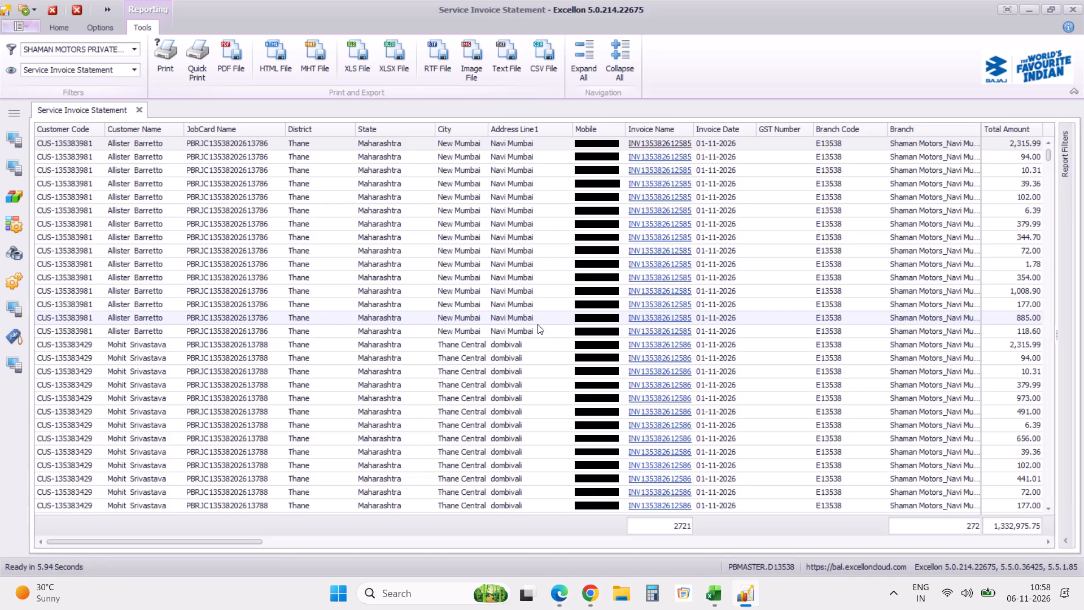
Export the statement to XLSX without hyperlinks as Service Invoice Statement-06112026, open it in Excel, and close the report in Excellon.
{"action": "left_click", "coordinate": [396, 71]}
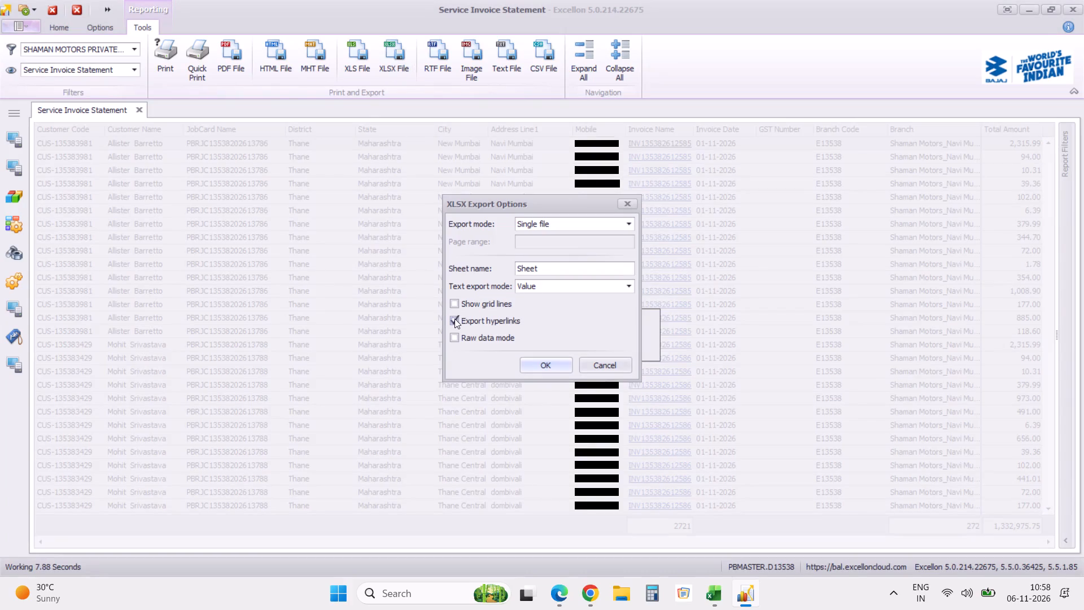
{"action": "left_click", "coordinate": [454, 319]}
{"action": "left_click", "coordinate": [554, 369]}
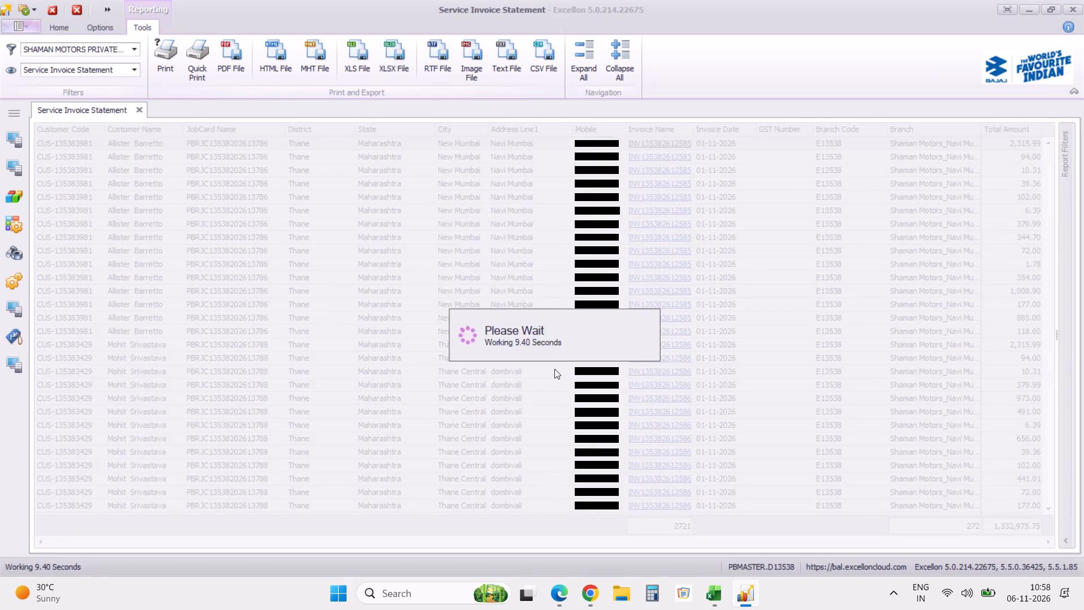
{"action": "left_click", "coordinate": [278, 336]}
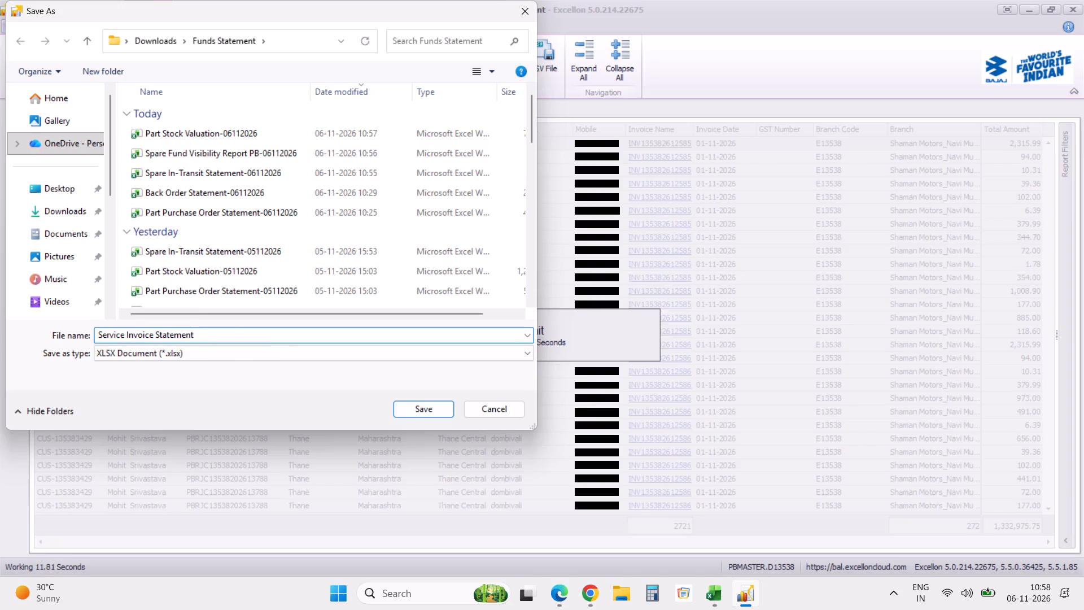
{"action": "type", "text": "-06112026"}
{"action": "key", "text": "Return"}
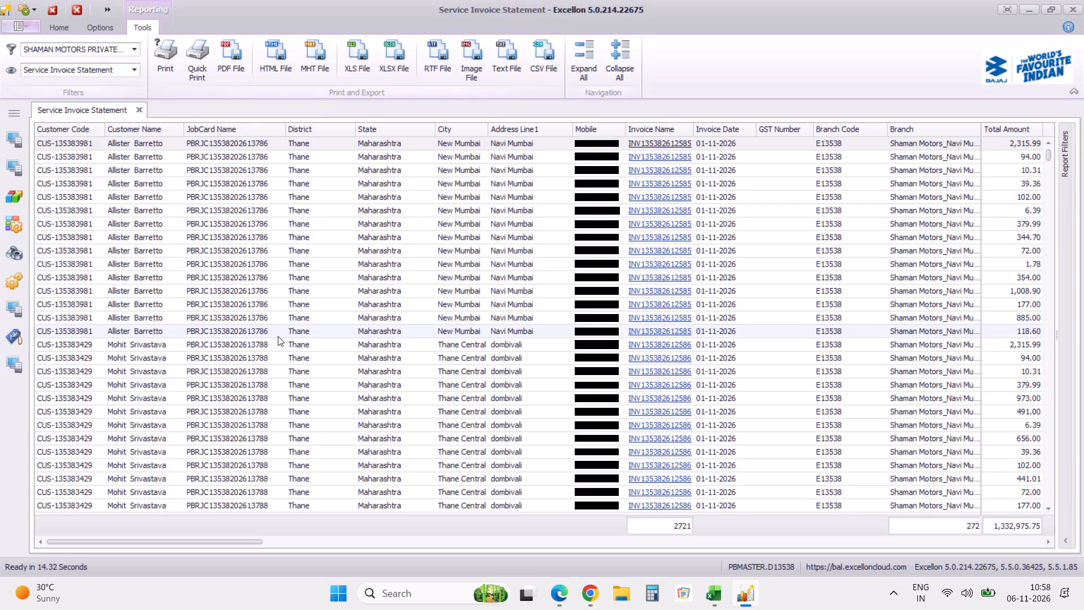
{"action": "left_click", "coordinate": [505, 307]}
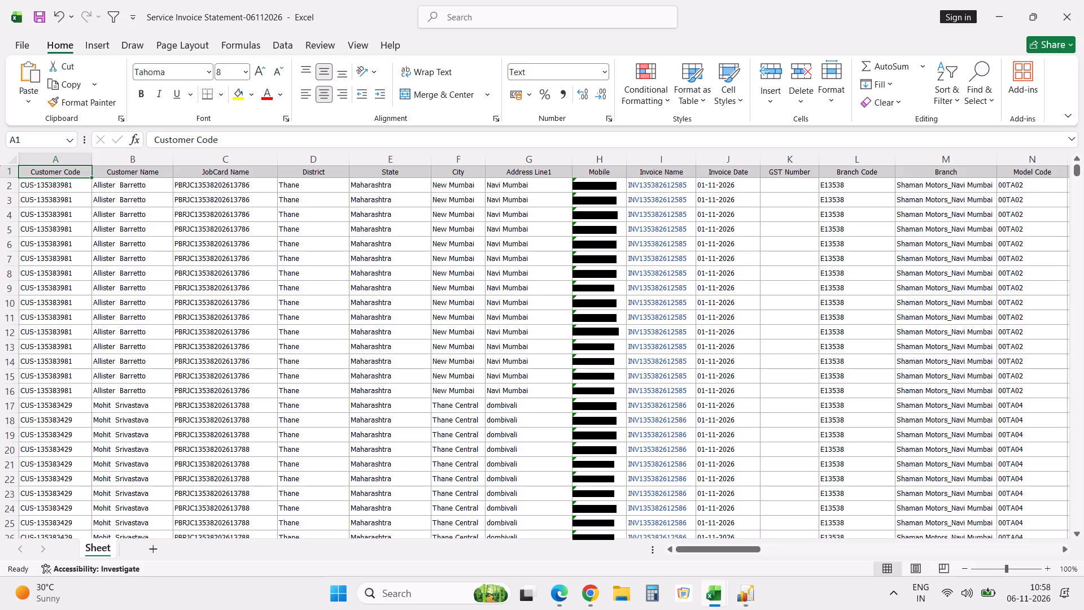
{"action": "left_click", "coordinate": [746, 595]}
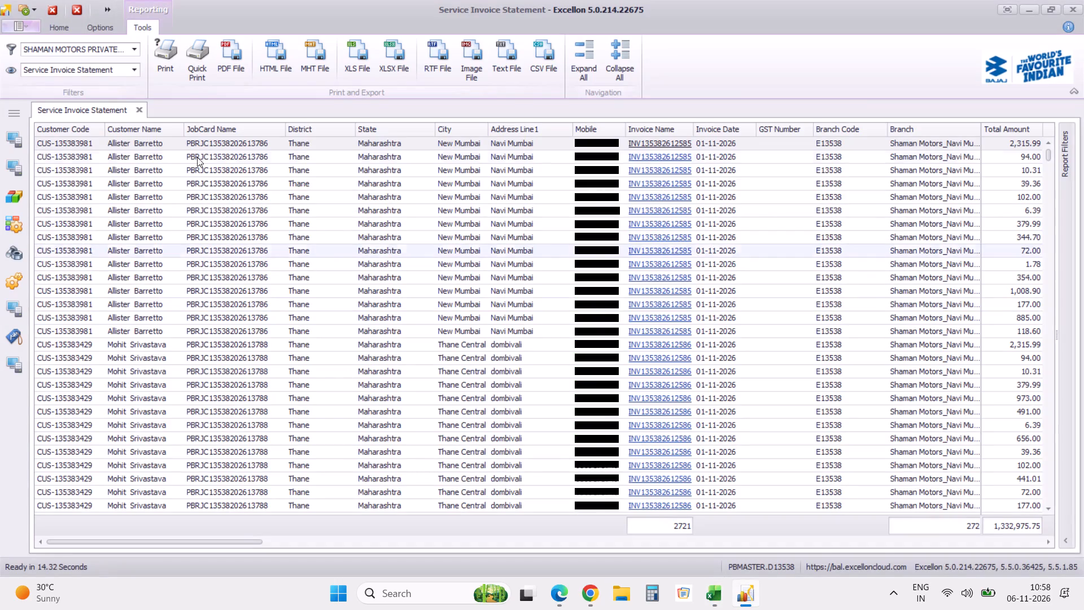
{"action": "left_click", "coordinate": [141, 112]}
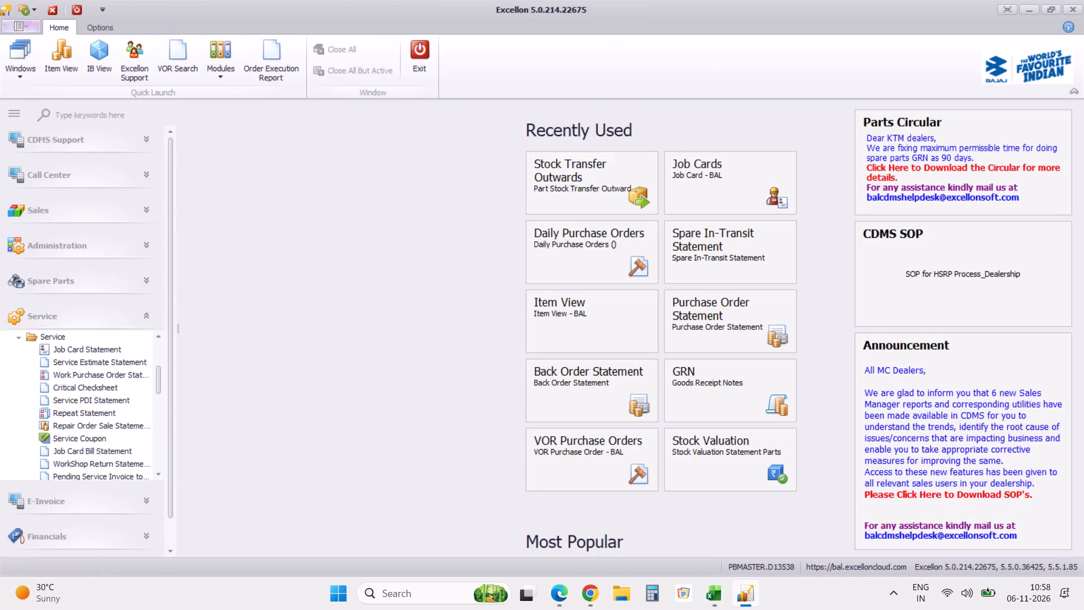
Exit the Excellon application.
{"action": "left_click", "coordinate": [418, 57]}
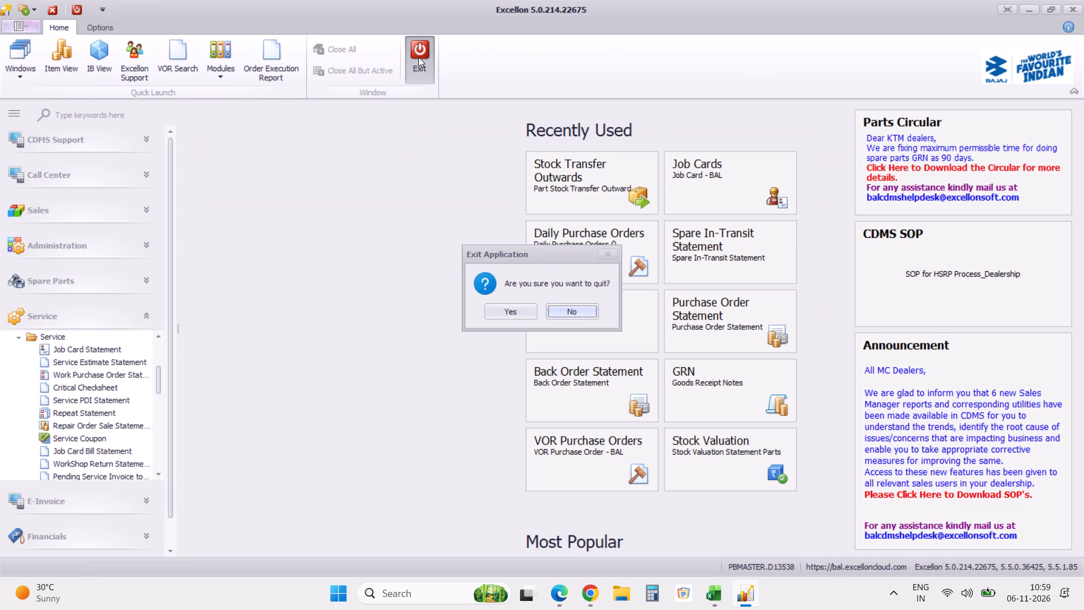
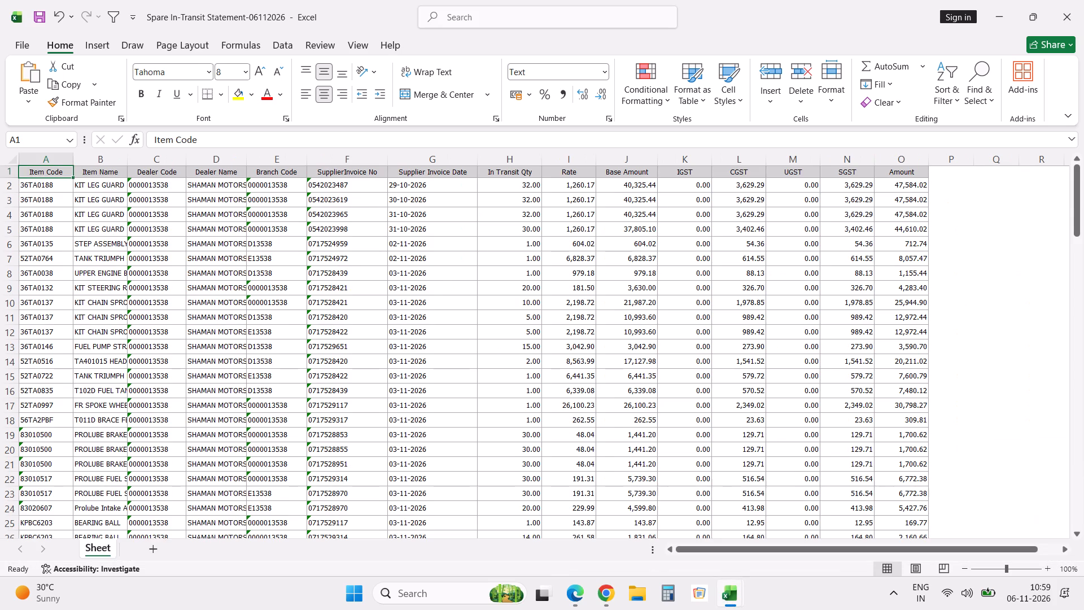
Delete the totals row at the end of the Spare In-Transit Statement and return to its header row.
{"action": "key", "text": "ctrl+Down"}
{"action": "key", "text": "space"}
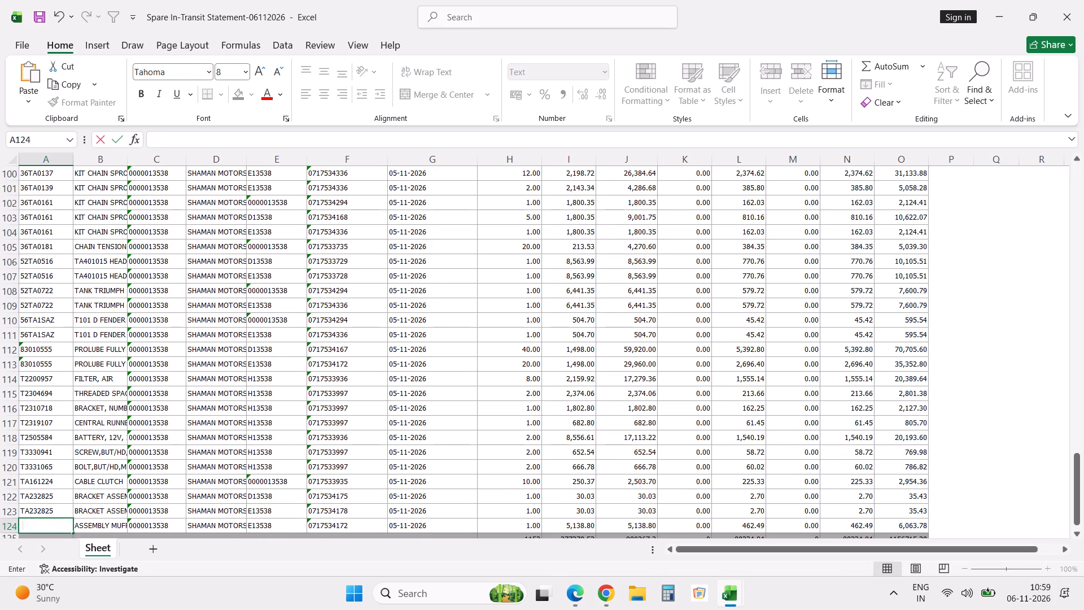
{"action": "key", "text": "Escape"}
{"action": "key", "text": "Down"}
{"action": "key", "text": "shift+space"}
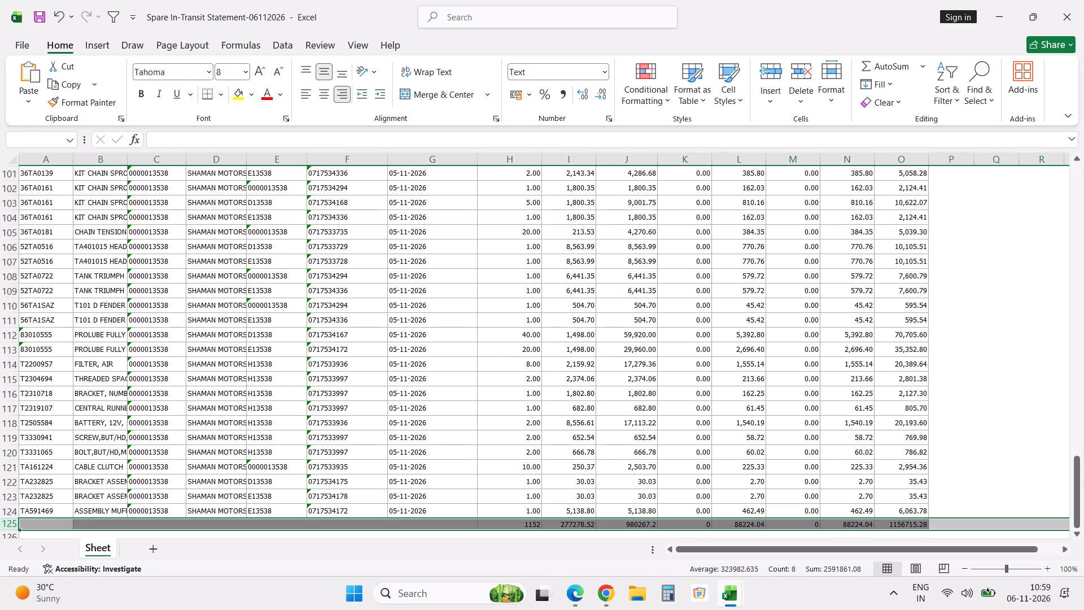
{"action": "key", "text": "ctrl+minus"}
{"action": "key", "text": "Up"}
{"action": "key", "text": "ctrl+Up"}
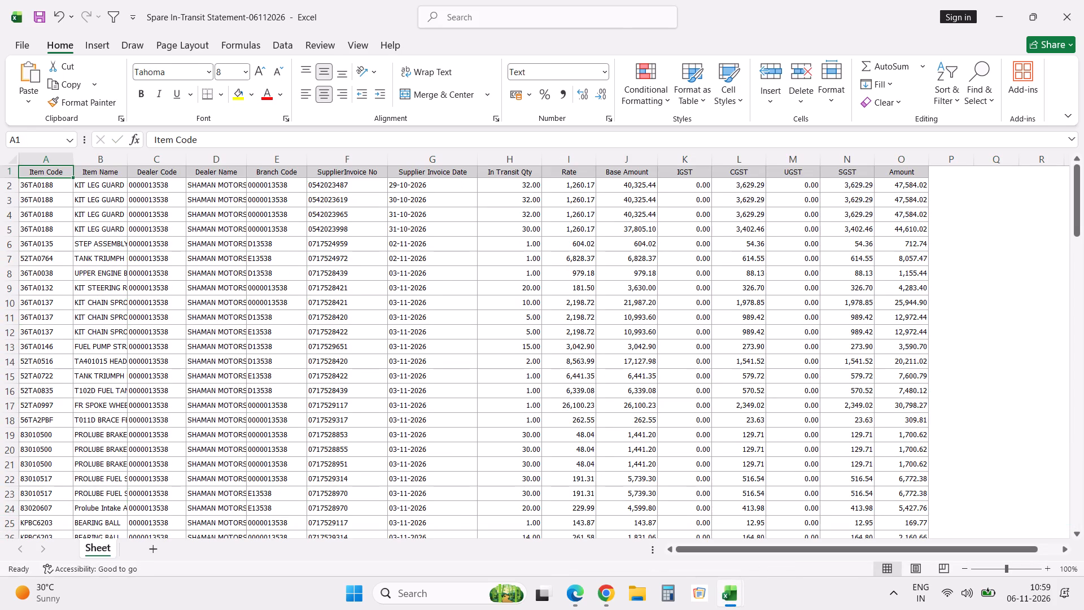
Add filters to the header row and filter Supplier Invoice Date to 5 November 2026.
{"action": "type", "text": "dff"}
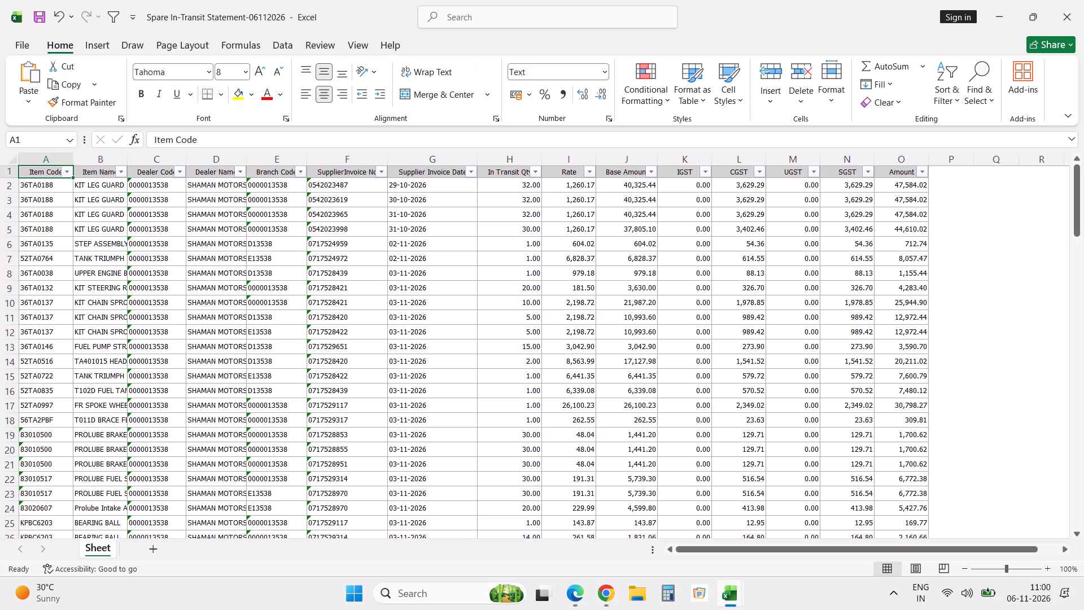
{"action": "left_click", "coordinate": [472, 173]}
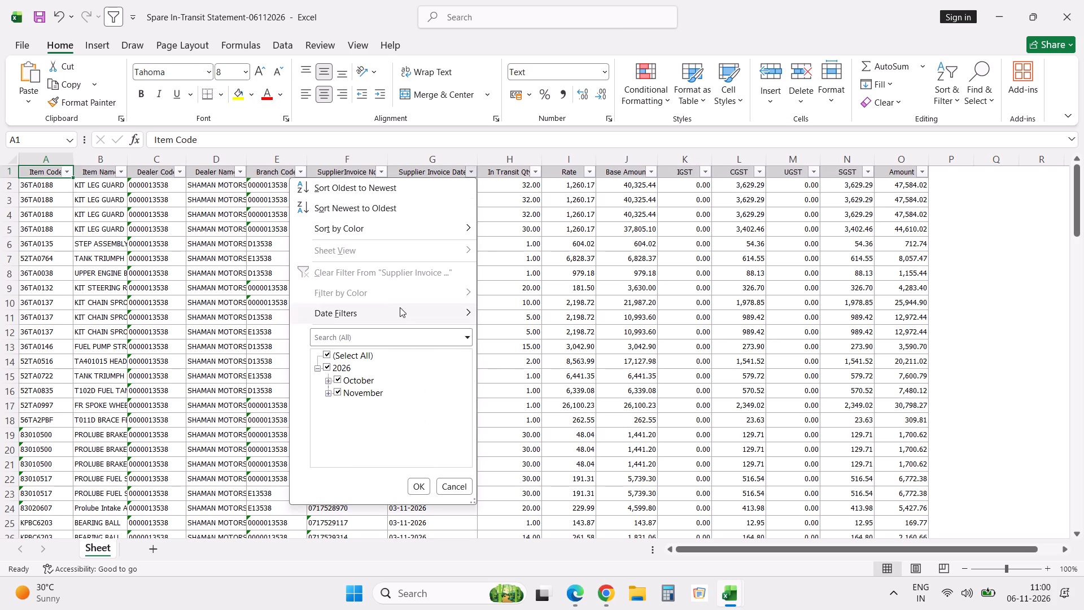
{"action": "left_click", "coordinate": [360, 358]}
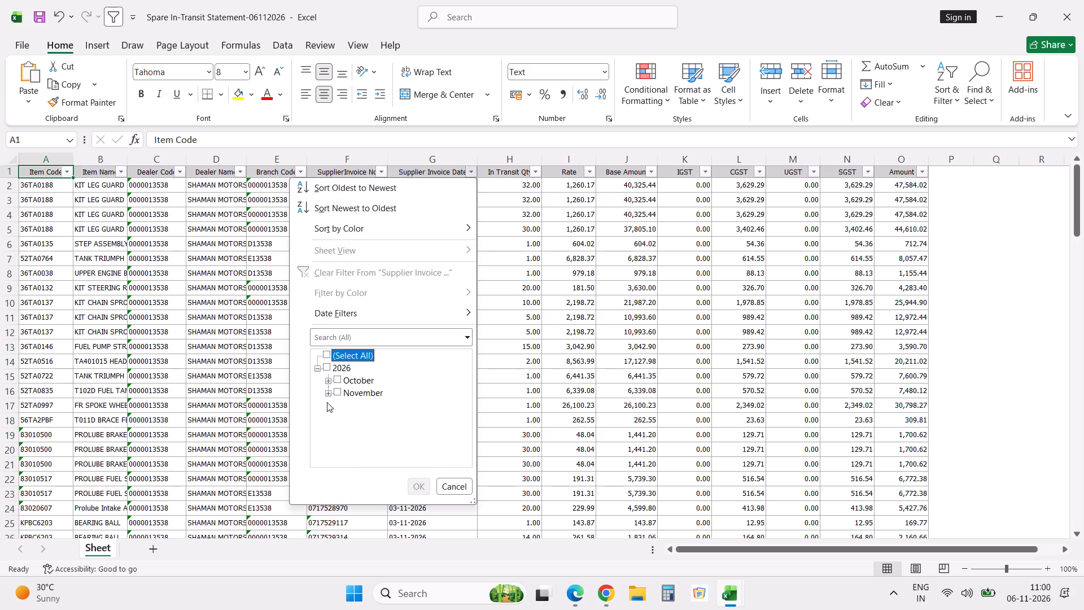
{"action": "left_click", "coordinate": [330, 395]}
{"action": "left_click", "coordinate": [349, 440]}
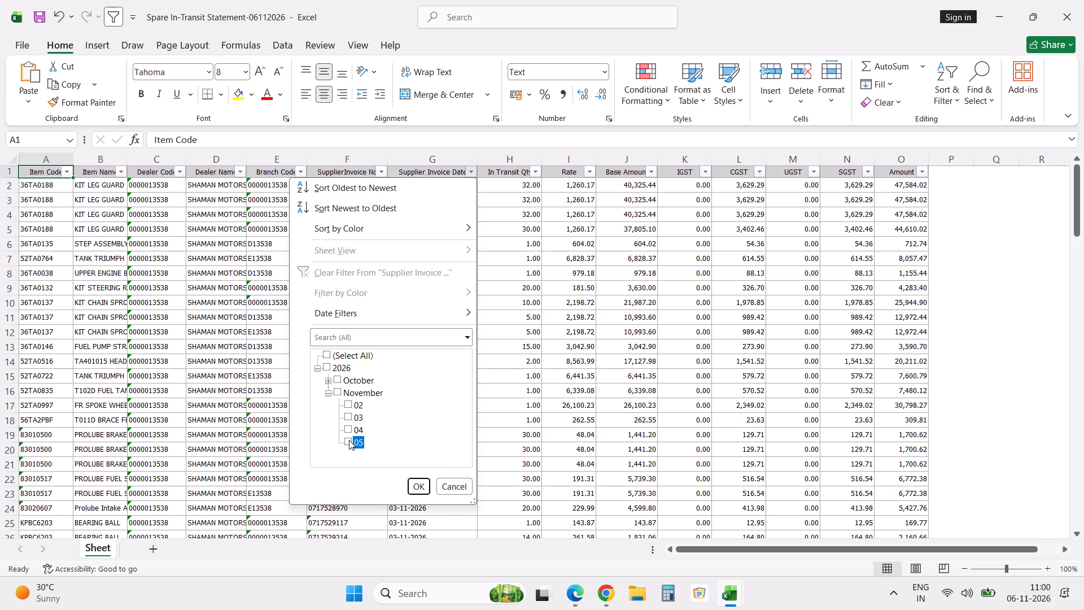
{"action": "left_click", "coordinate": [418, 485]}
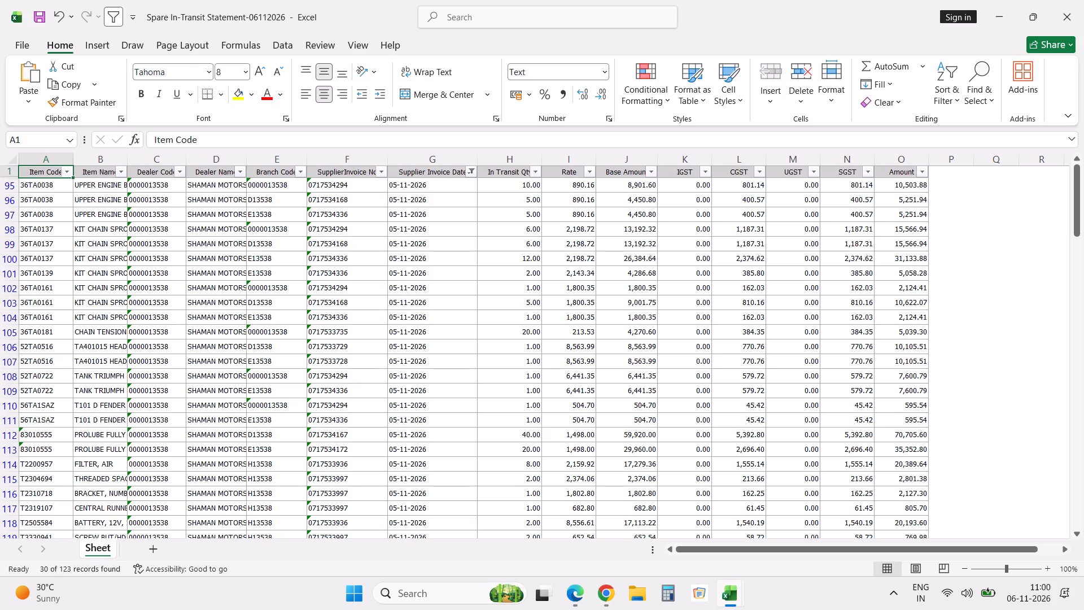
{"action": "key", "text": "alt+Tab"}
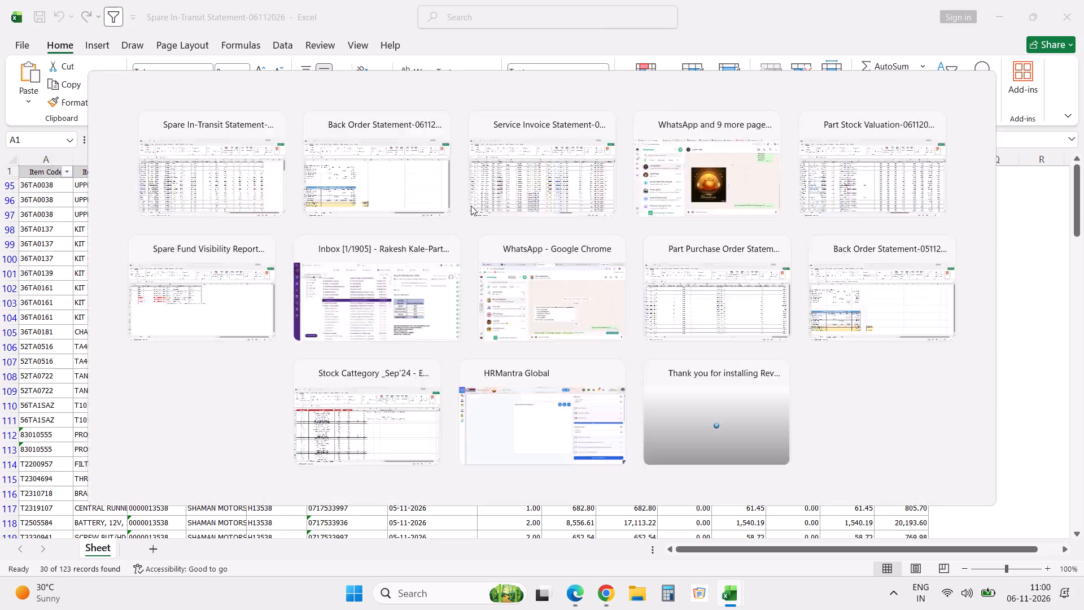
{"action": "key", "text": "alt+Tab"}
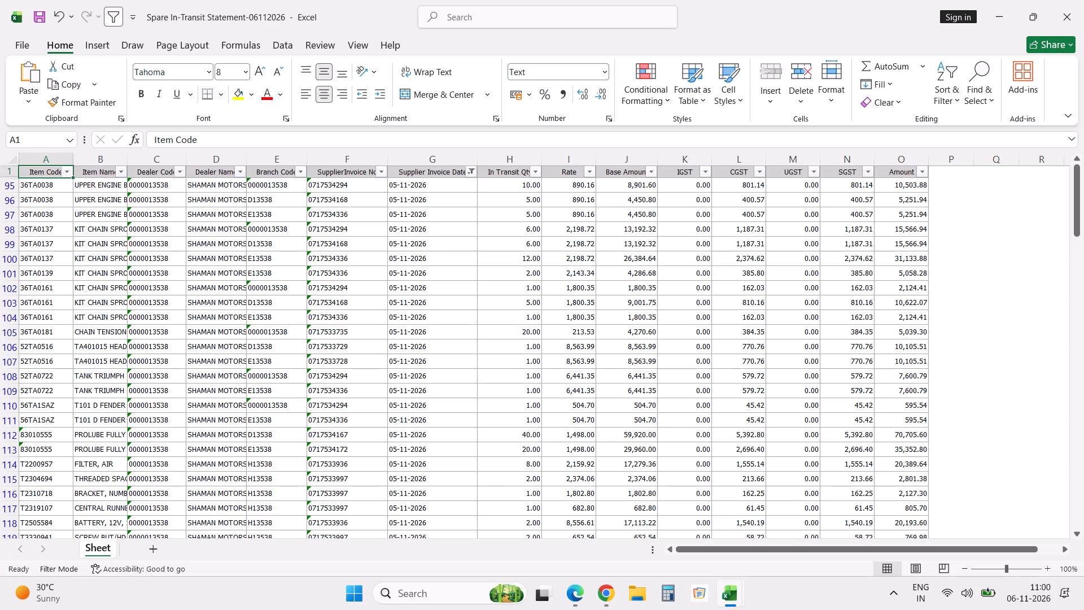
Filter Supplier Invoice Date to 4 November 2026 and check the sum of the filtered Amount values.
{"action": "left_click", "coordinate": [472, 176]}
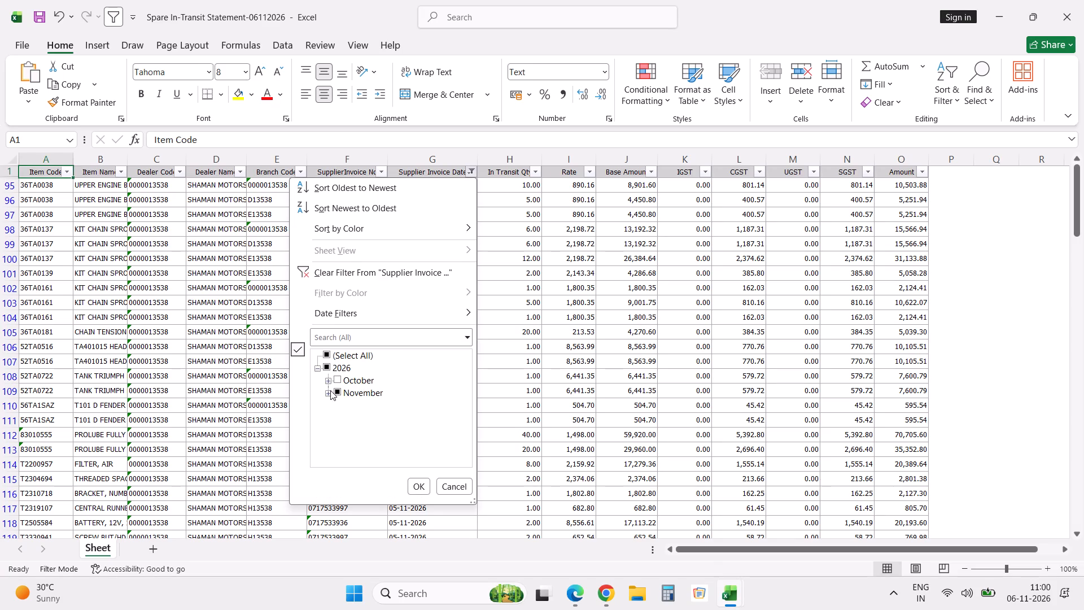
{"action": "left_click", "coordinate": [327, 394]}
{"action": "left_click", "coordinate": [349, 442]}
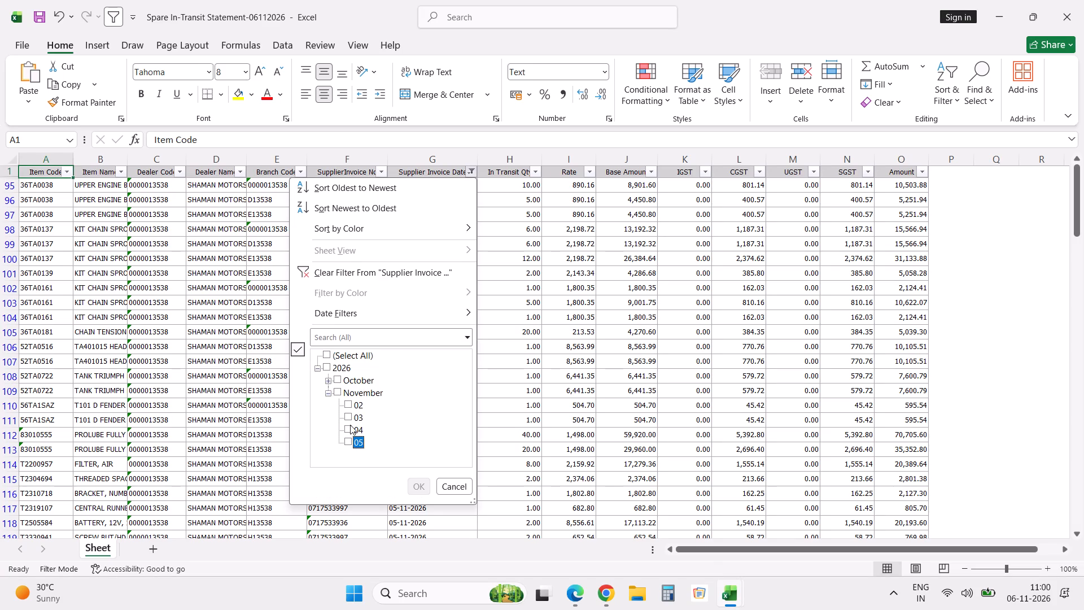
{"action": "left_click", "coordinate": [350, 424]}
{"action": "left_click", "coordinate": [350, 432]}
{"action": "left_click", "coordinate": [419, 485]}
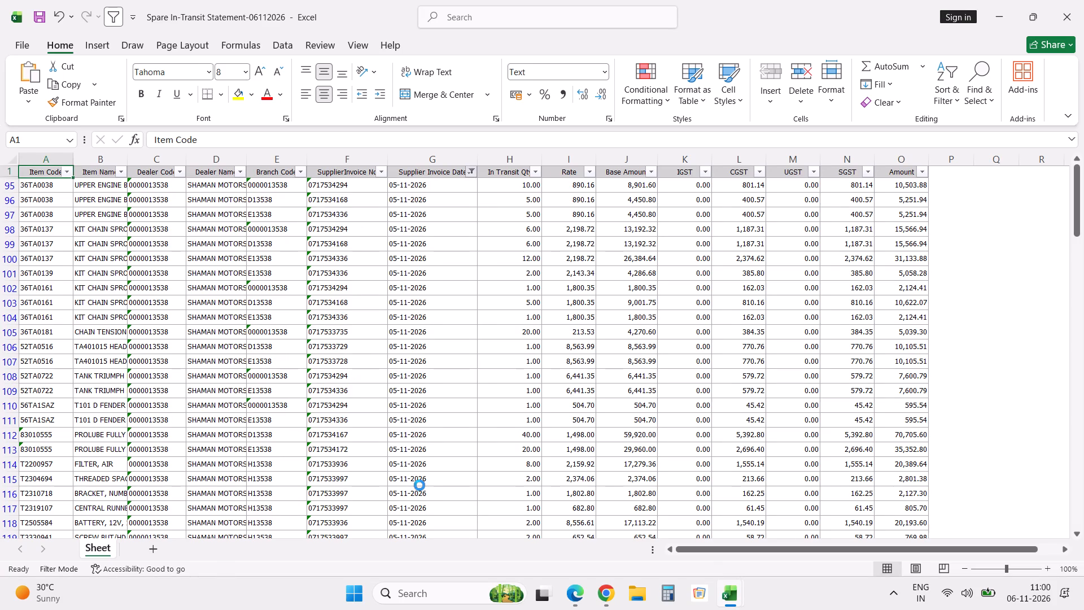
{"action": "left_click", "coordinate": [896, 177]}
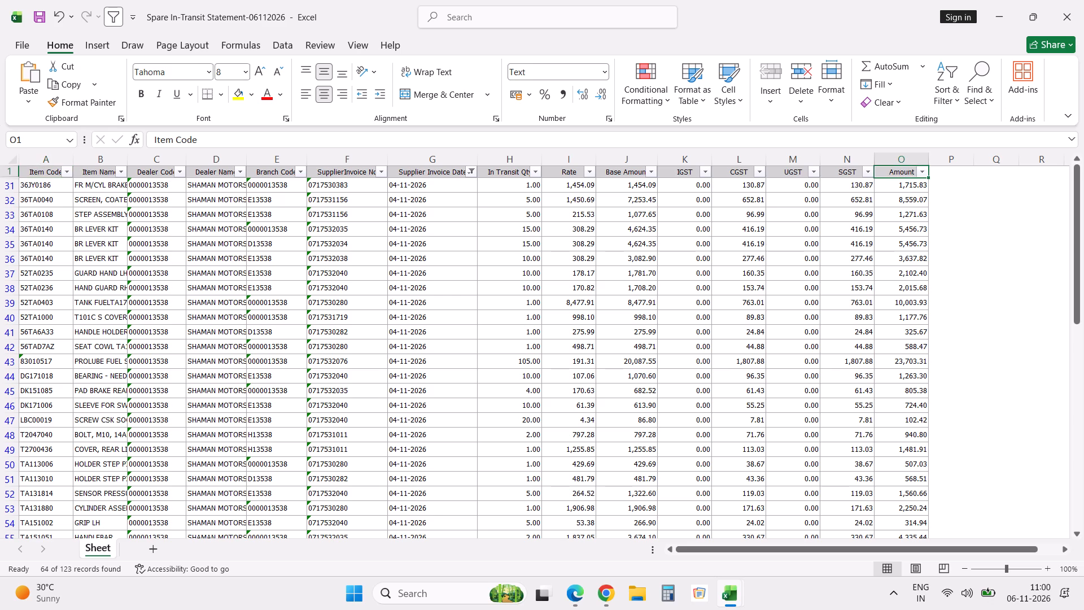
{"action": "key", "text": "Down"}
{"action": "key", "text": "ctrl+shift+Down"}
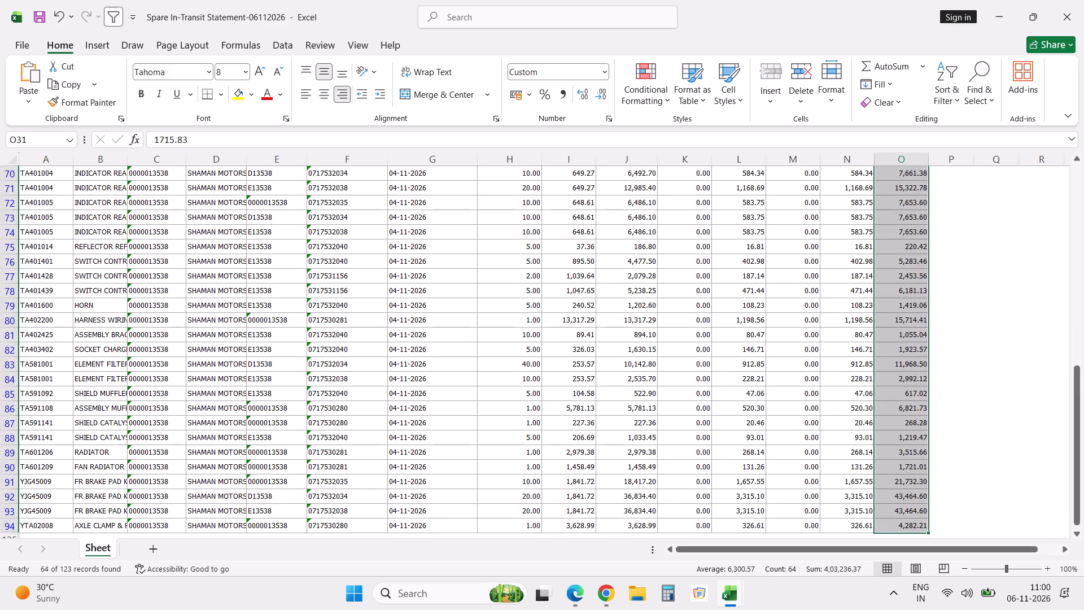
{"action": "key", "text": "Up"}
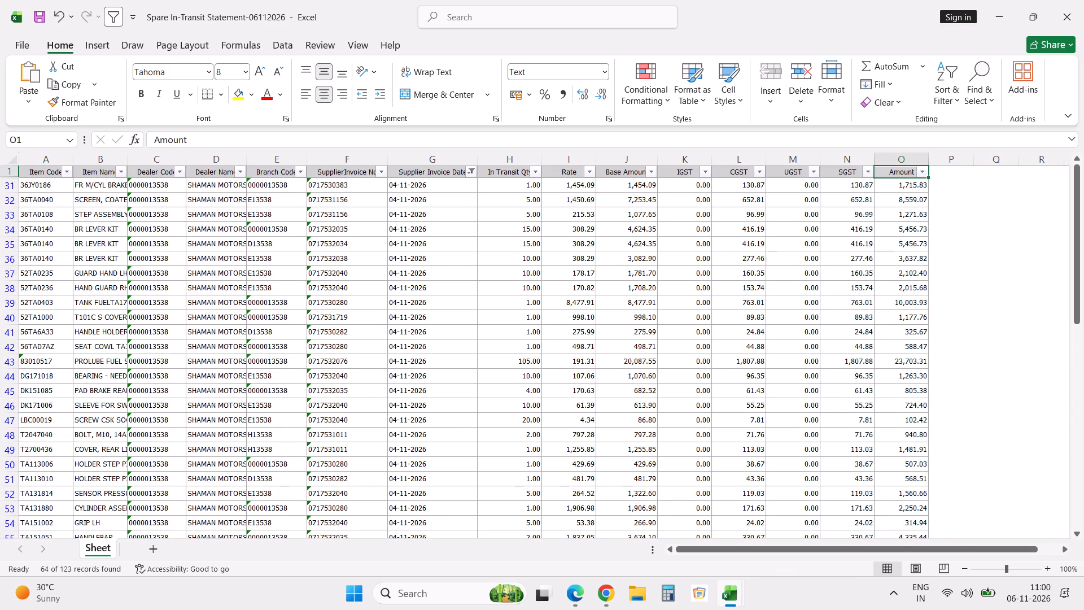
Change the Supplier Invoice Date filter to show only 5 November 2026.
{"action": "left_click", "coordinate": [471, 173]}
{"action": "left_click", "coordinate": [326, 394]}
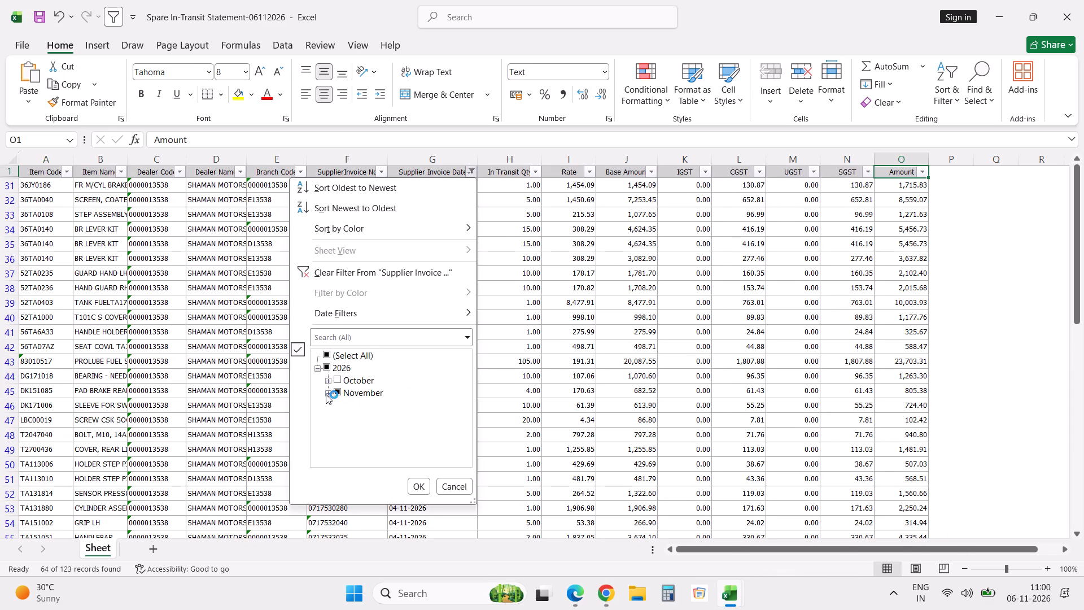
{"action": "left_click", "coordinate": [349, 429]}
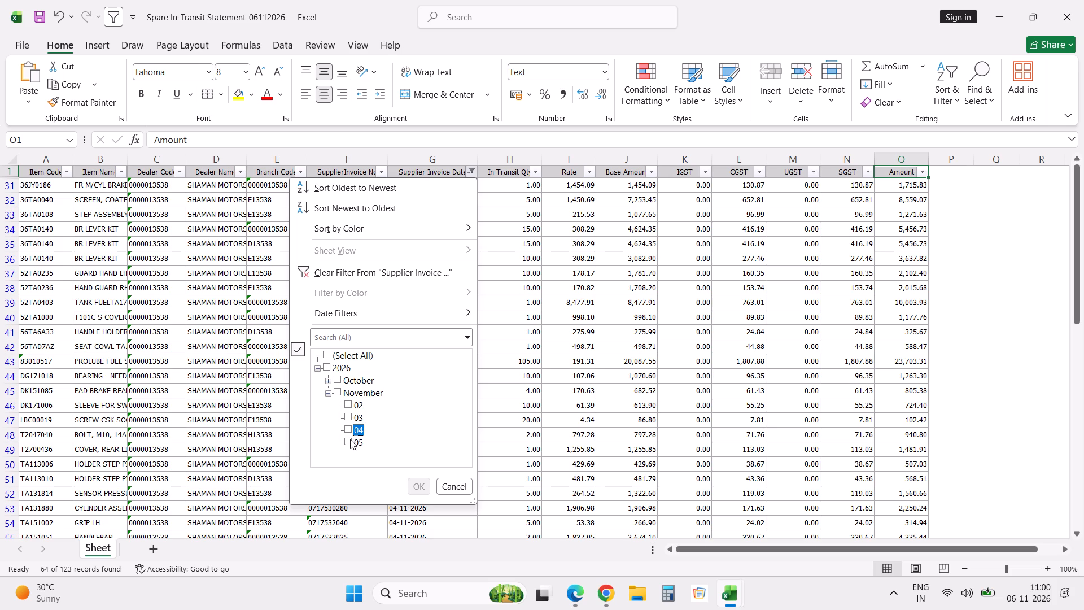
{"action": "left_click", "coordinate": [350, 441]}
{"action": "left_click", "coordinate": [425, 488]}
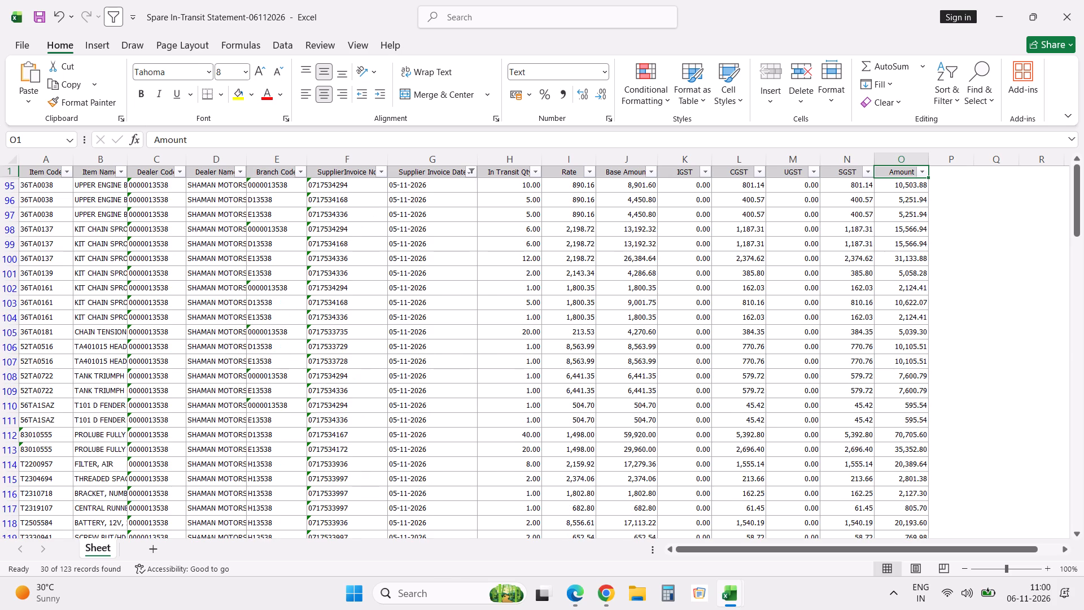
Select all filtered Amount values and display them without decimal places.
{"action": "key", "text": "Down"}
{"action": "key", "text": "ctrl+shift+Down"}
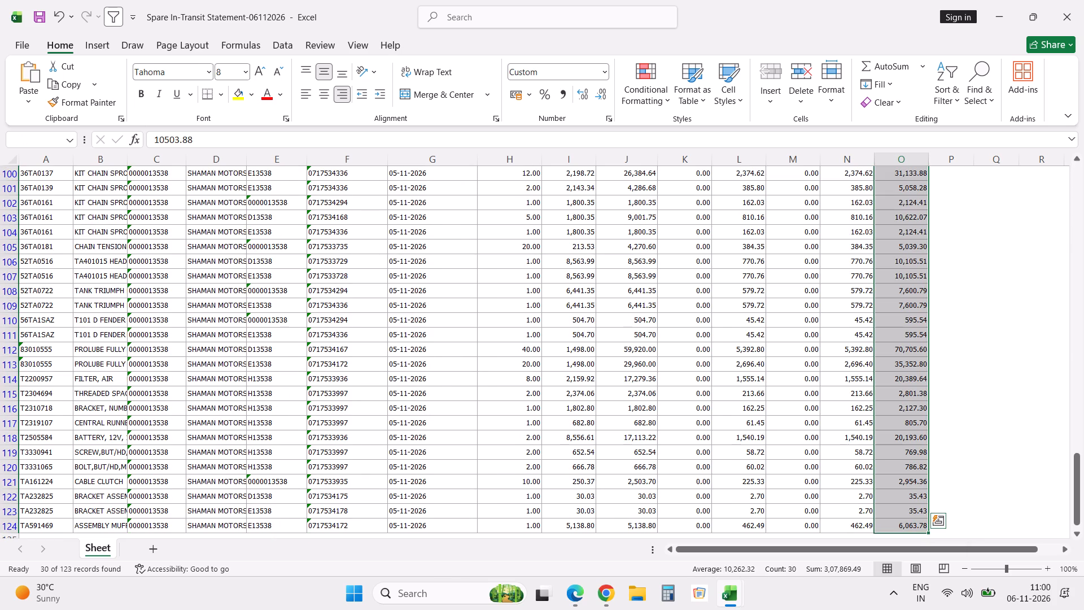
{"action": "triple_click", "coordinate": [602, 97]}
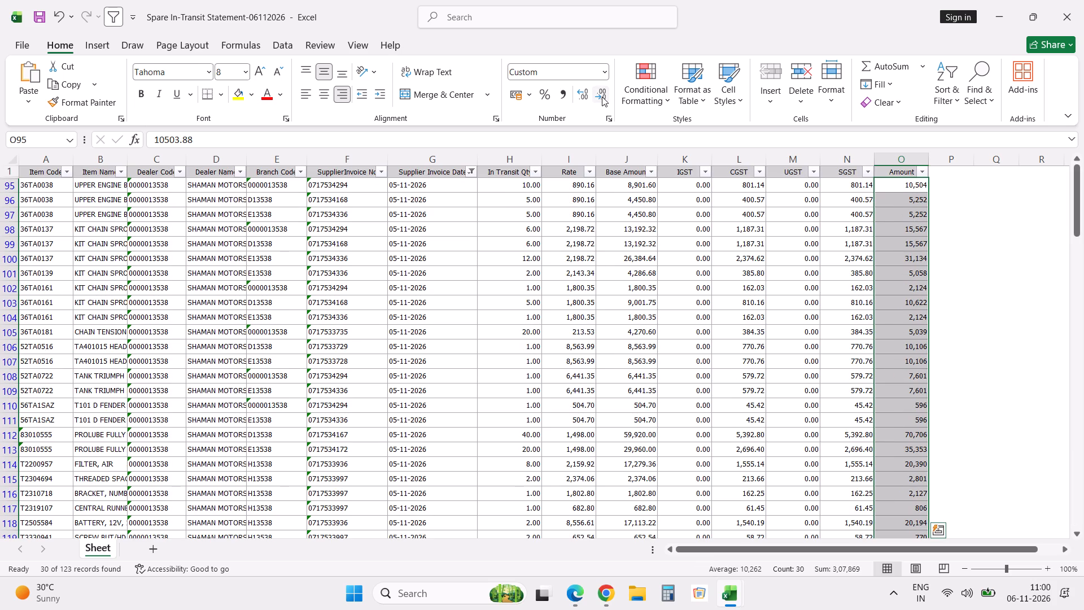
Switch to the Back Order Statement-06112026 workbook and enter 307869 as the Grand Total for Yesterdays billing-BAL.
{"action": "key", "text": "alt+Tab"}
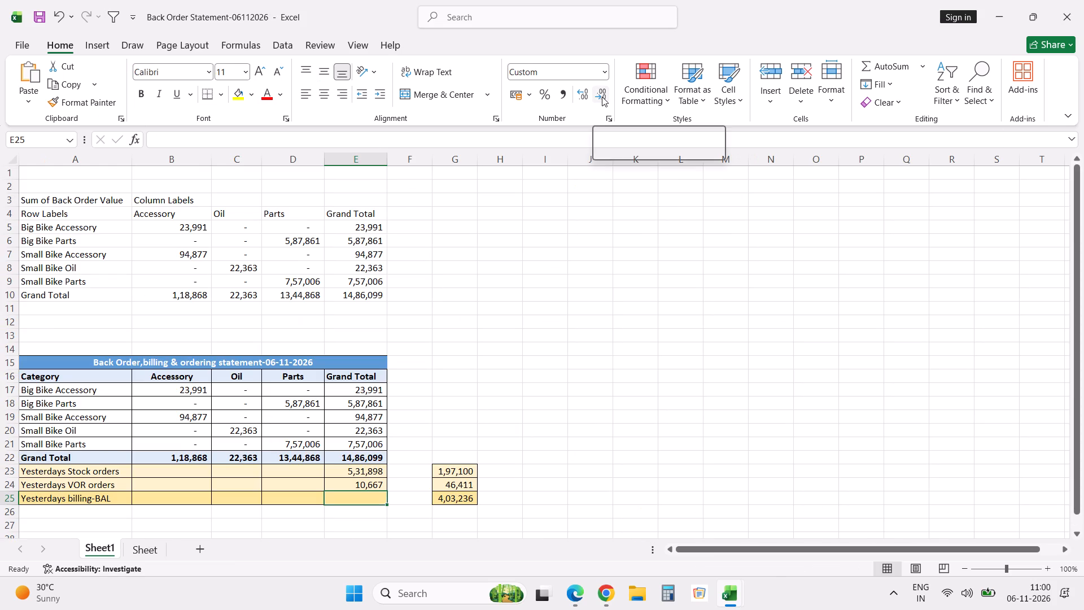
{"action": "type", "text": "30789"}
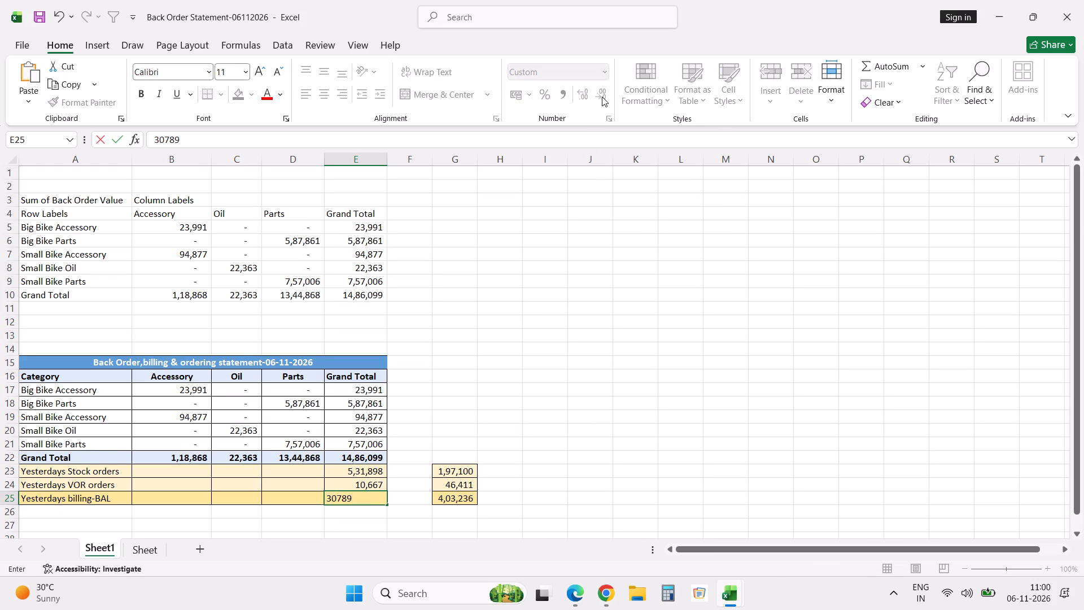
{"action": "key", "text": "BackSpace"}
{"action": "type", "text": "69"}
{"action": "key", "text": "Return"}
Return to the Spare In-Transit Statement and examine the item rows invoiced on 5 November 2026 from first to last.
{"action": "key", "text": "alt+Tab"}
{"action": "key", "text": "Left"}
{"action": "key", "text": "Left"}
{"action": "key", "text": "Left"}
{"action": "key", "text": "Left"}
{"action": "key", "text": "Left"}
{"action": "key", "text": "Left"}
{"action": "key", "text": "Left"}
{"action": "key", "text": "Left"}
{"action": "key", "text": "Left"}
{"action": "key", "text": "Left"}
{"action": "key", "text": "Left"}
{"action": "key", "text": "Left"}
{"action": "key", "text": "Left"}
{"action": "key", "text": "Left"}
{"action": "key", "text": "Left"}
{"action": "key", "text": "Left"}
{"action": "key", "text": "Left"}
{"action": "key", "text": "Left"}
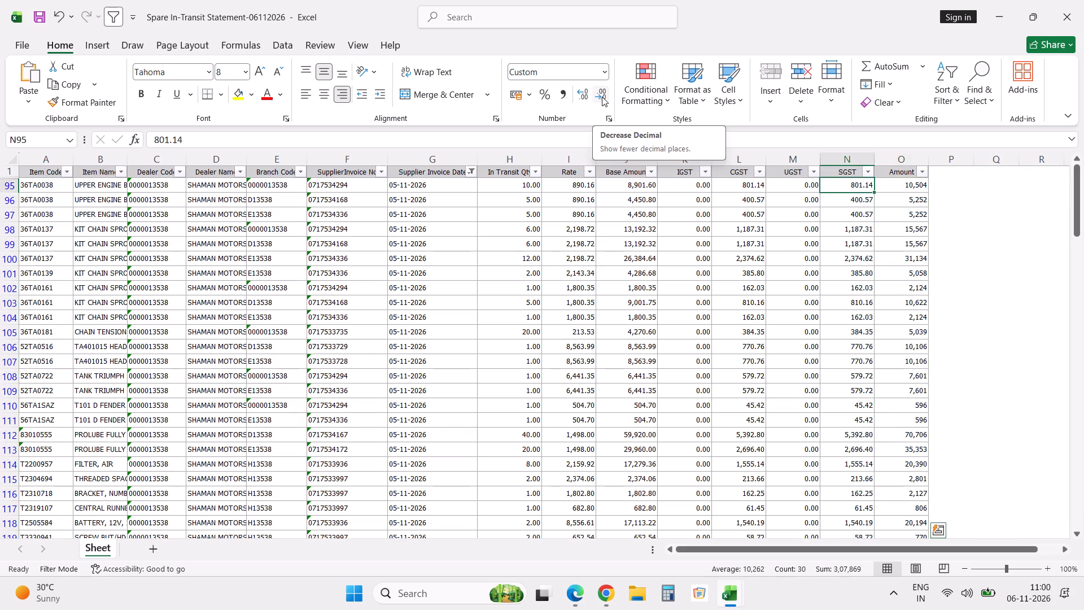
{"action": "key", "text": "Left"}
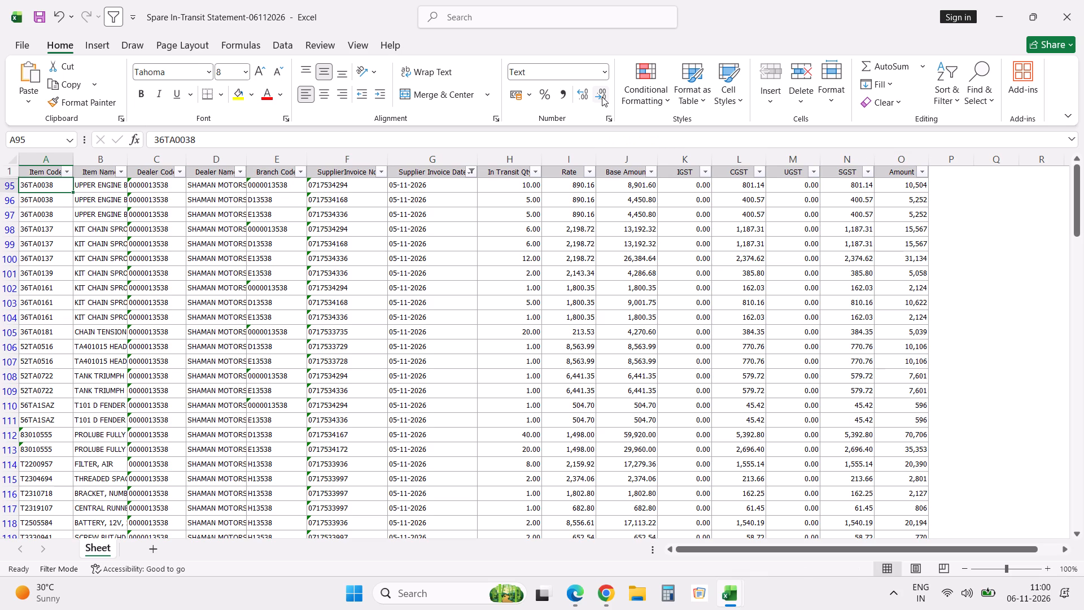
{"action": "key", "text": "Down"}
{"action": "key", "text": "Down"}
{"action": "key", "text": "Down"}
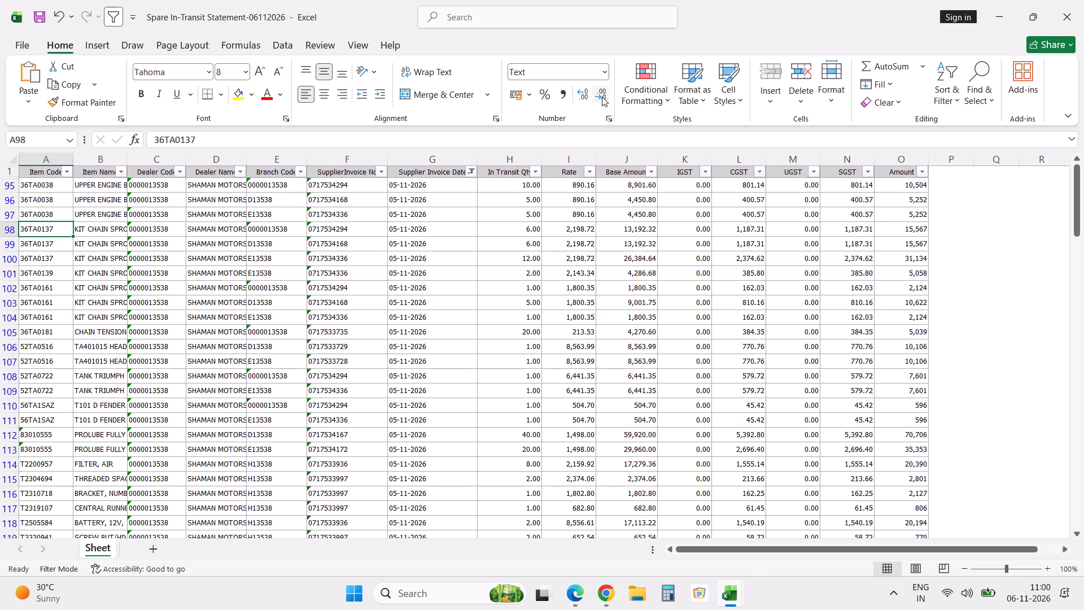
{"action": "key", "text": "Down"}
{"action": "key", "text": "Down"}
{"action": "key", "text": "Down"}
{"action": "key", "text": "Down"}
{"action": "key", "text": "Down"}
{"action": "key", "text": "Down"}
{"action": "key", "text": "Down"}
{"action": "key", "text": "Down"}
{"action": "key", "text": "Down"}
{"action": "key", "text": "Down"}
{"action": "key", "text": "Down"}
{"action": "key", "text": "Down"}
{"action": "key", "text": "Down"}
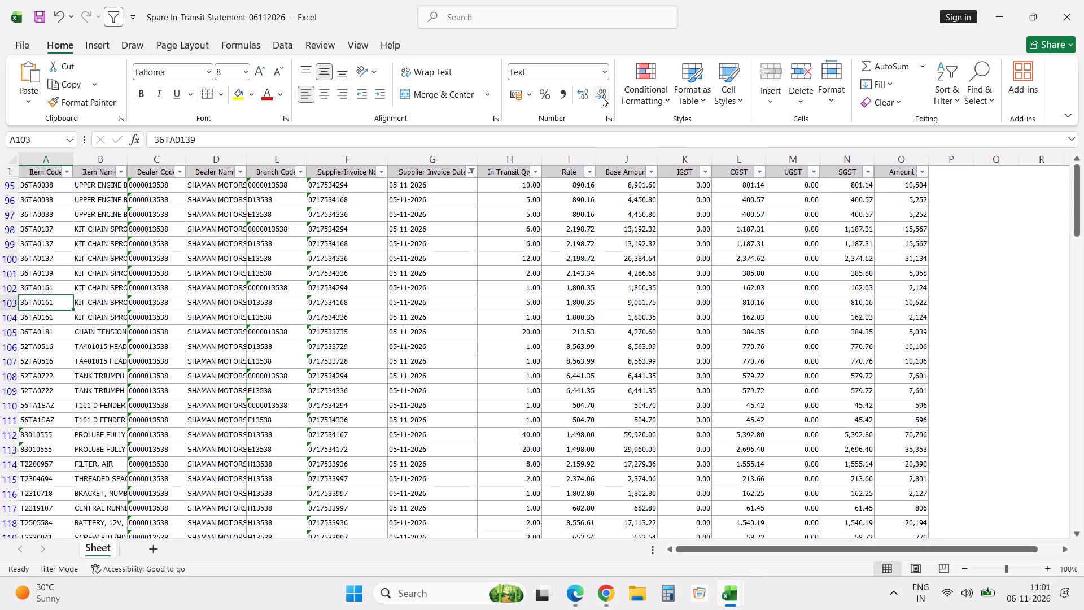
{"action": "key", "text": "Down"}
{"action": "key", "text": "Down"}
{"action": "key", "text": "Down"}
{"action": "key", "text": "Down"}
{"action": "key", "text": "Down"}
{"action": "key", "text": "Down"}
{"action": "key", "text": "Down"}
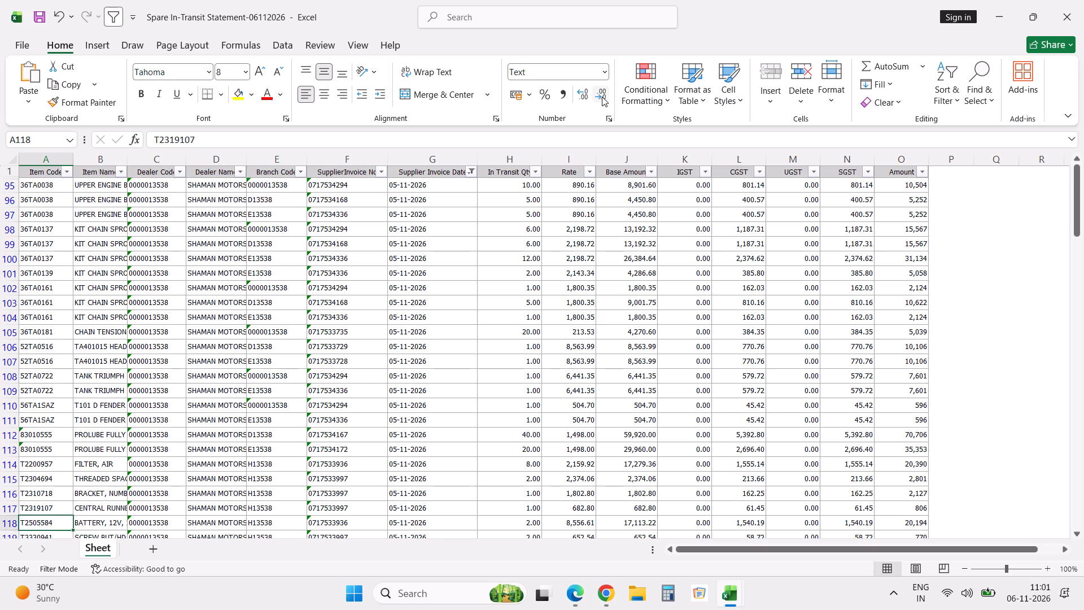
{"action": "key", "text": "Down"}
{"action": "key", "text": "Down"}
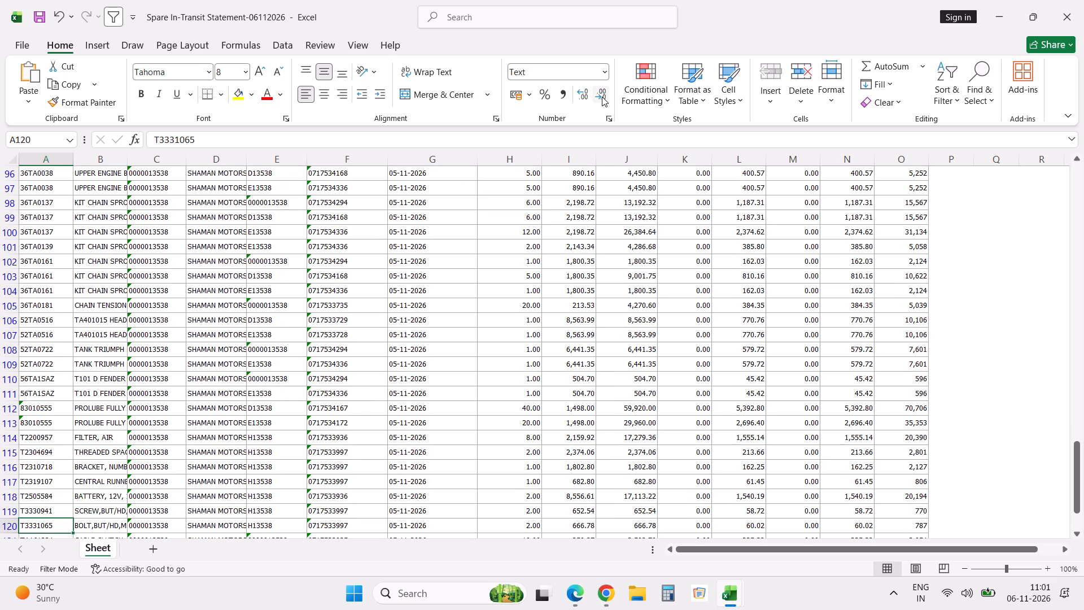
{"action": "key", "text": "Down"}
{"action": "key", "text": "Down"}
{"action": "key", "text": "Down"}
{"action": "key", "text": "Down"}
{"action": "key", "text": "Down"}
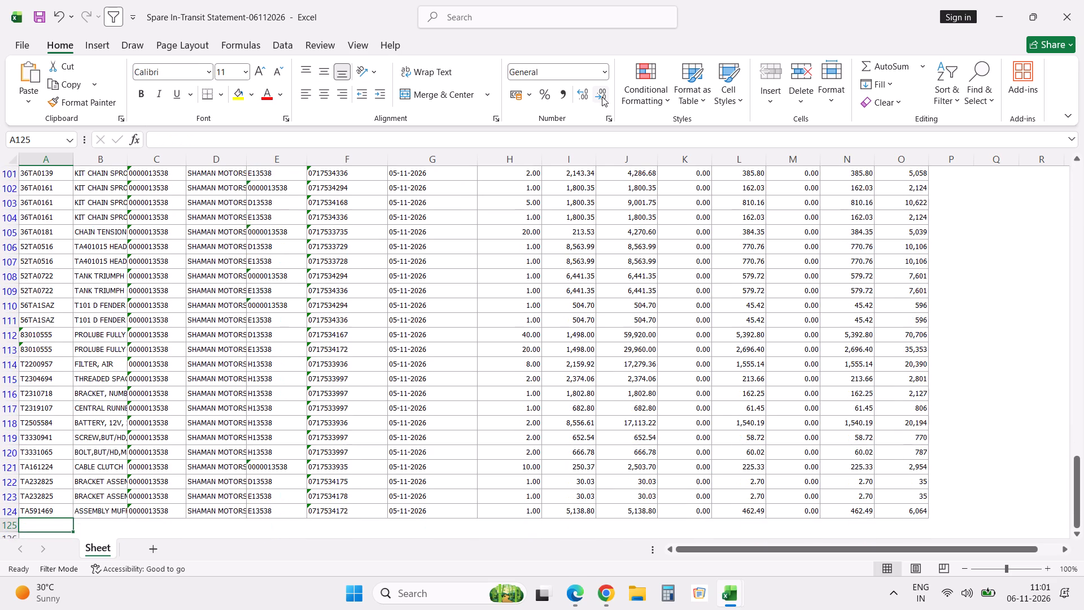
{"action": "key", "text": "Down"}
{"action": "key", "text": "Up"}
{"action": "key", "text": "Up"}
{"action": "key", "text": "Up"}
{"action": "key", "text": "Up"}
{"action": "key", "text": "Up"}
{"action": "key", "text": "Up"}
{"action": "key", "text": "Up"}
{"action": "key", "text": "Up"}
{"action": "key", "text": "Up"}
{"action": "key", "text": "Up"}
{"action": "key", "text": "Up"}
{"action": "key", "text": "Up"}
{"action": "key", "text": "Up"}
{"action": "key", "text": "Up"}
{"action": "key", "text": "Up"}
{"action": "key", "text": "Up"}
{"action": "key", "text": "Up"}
{"action": "key", "text": "Up"}
{"action": "key", "text": "Up"}
{"action": "key", "text": "Up"}
{"action": "key", "text": "Up"}
{"action": "key", "text": "Up"}
{"action": "key", "text": "Up"}
{"action": "key", "text": "Up"}
{"action": "key", "text": "Up"}
{"action": "key", "text": "Up"}
{"action": "key", "text": "Up"}
{"action": "key", "text": "Up"}
{"action": "key", "text": "Up"}
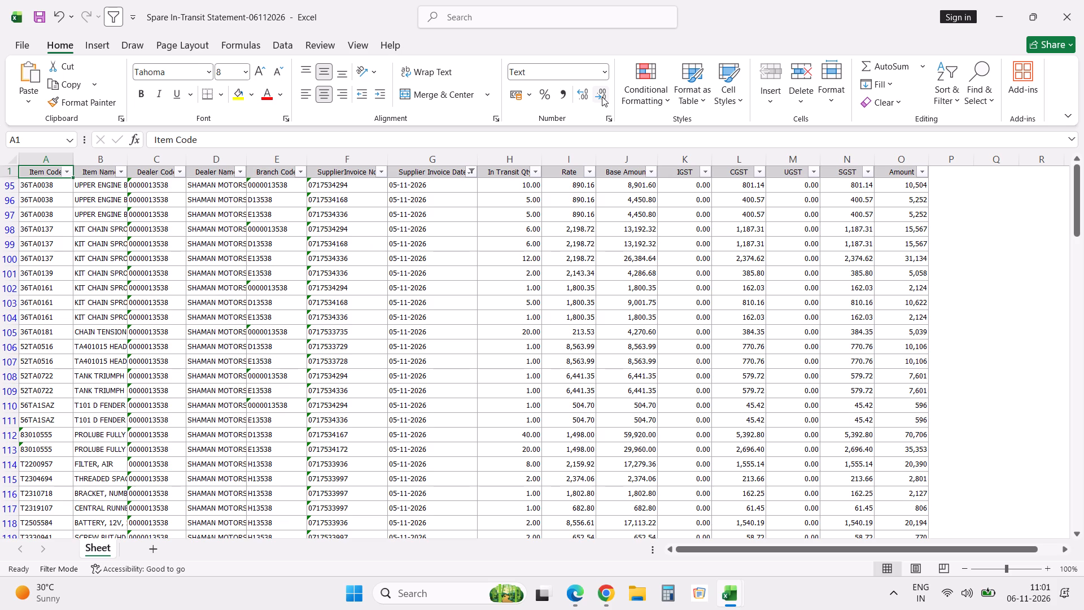
Change the Supplier Invoice Date filter to show only 4 November 2026.
{"action": "left_click", "coordinate": [471, 171]}
{"action": "left_click", "coordinate": [331, 395]}
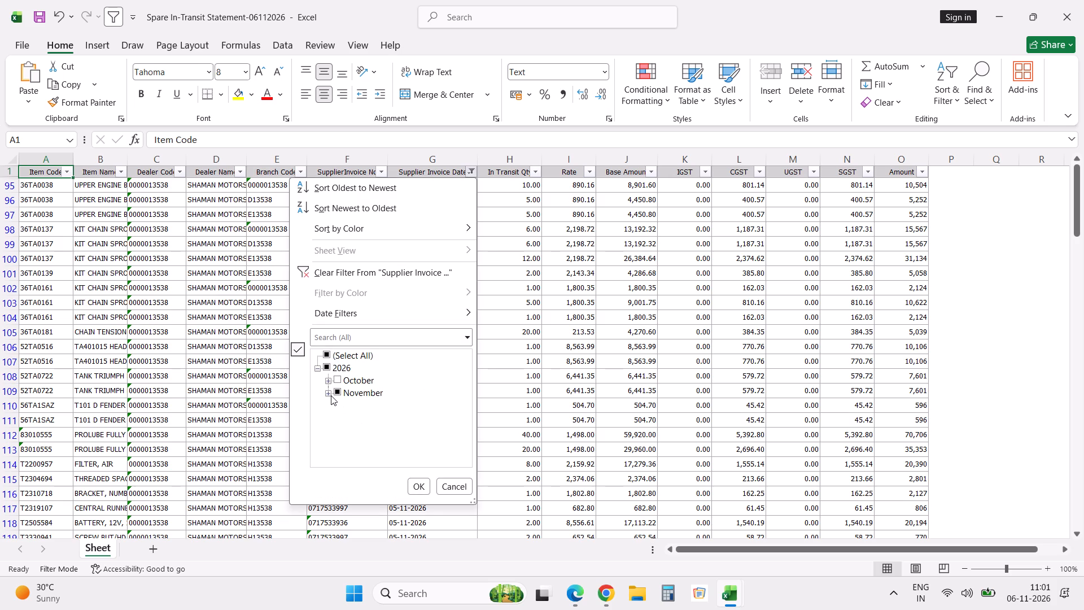
{"action": "left_click", "coordinate": [348, 443]}
{"action": "left_click", "coordinate": [349, 432]}
{"action": "left_click", "coordinate": [422, 488]}
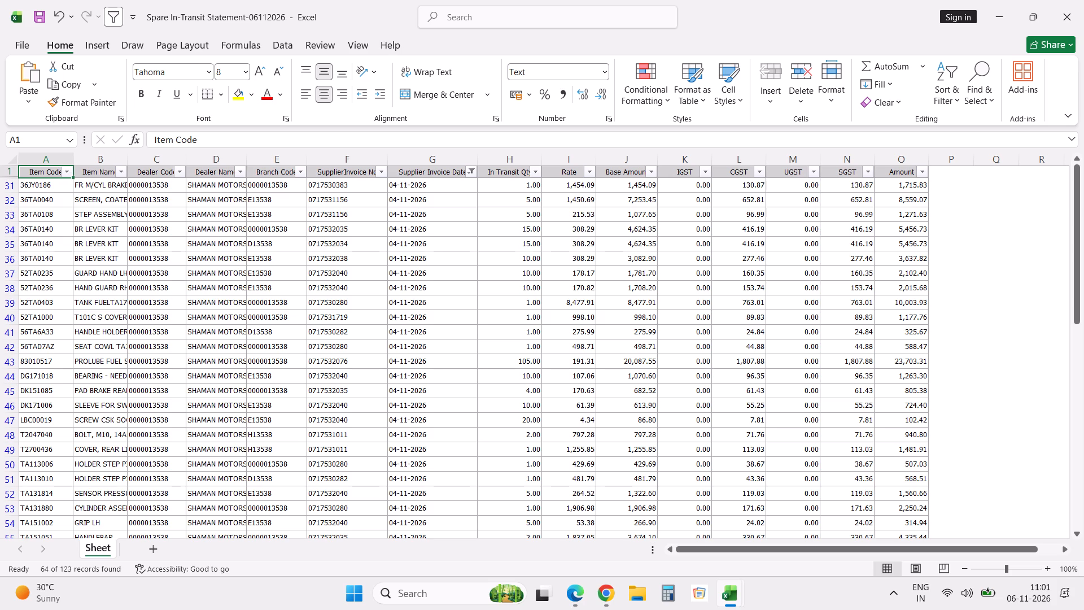
Widen the Item Name column to about twice its width so the part names can be read.
{"action": "left_click_drag", "start_coordinate": [128, 162], "coordinate": [153, 160]}
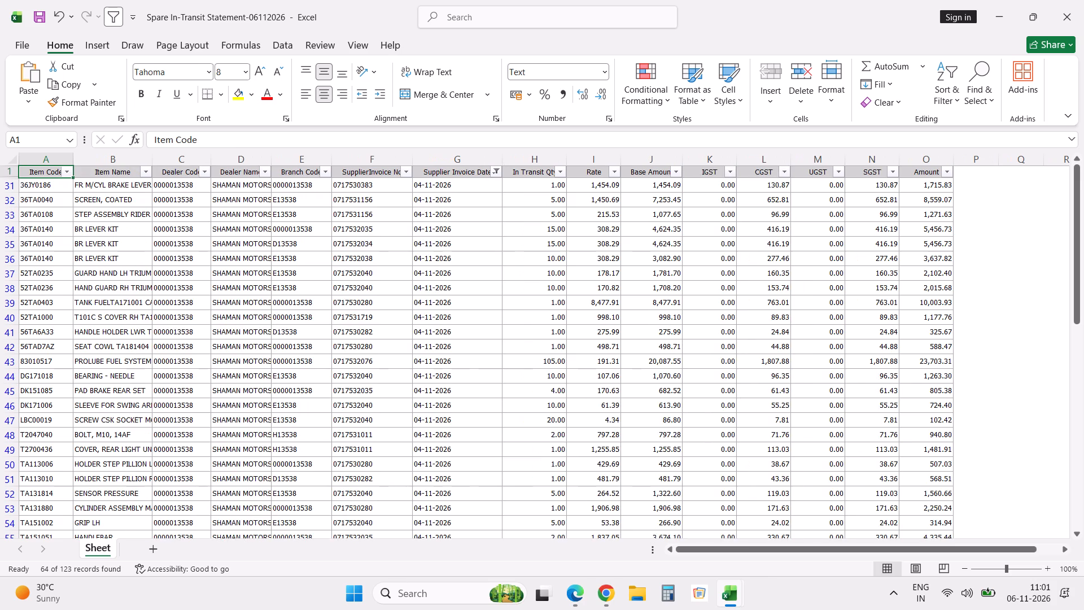
{"action": "left_click_drag", "start_coordinate": [153, 160], "coordinate": [181, 160]}
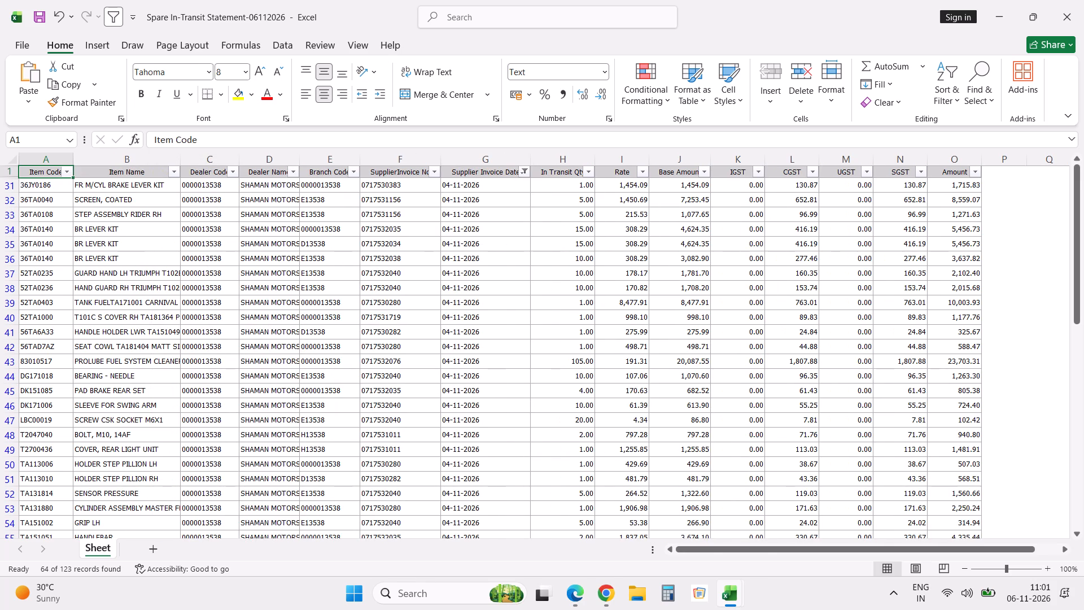
Look through the item names and amounts invoiced on 4 November 2026.
{"action": "scroll", "coordinate": [134, 339], "scroll_direction": "down", "scroll_amount": 3}
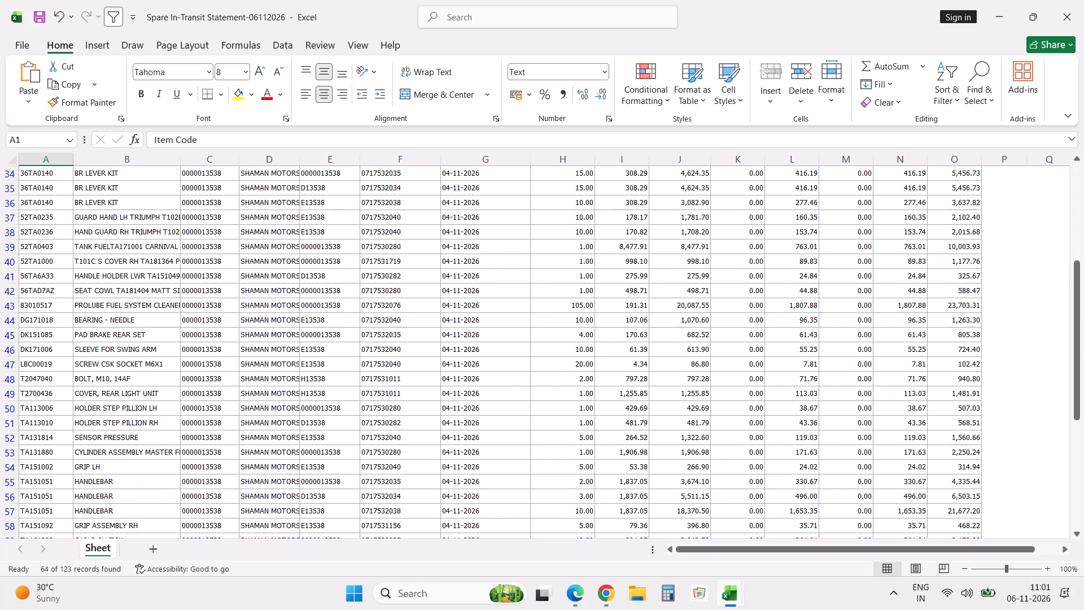
{"action": "scroll", "coordinate": [134, 339], "scroll_direction": "down", "scroll_amount": 2}
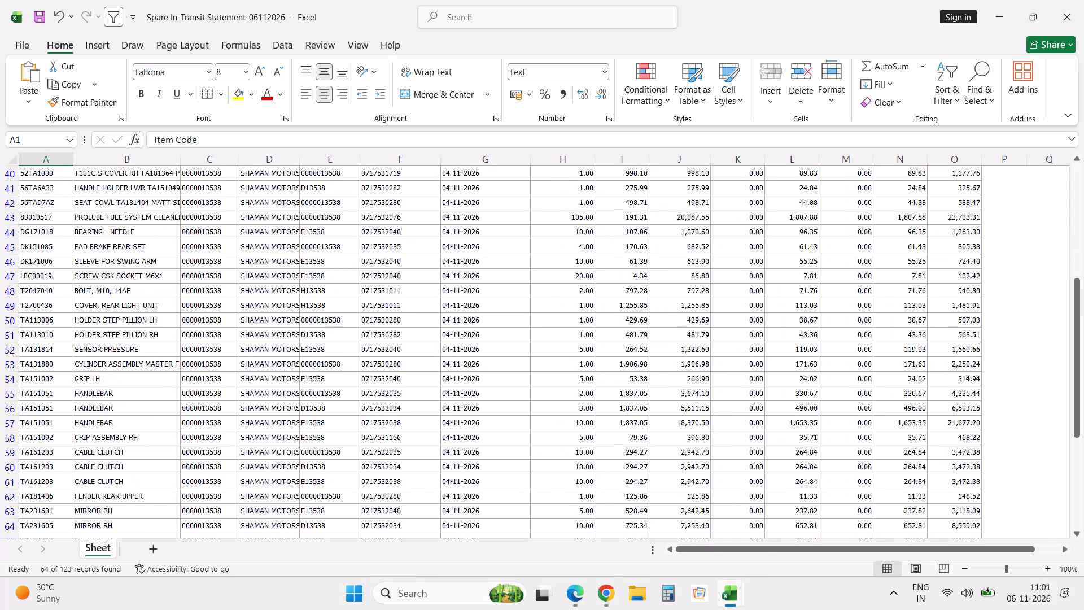
{"action": "scroll", "coordinate": [134, 339], "scroll_direction": "down", "scroll_amount": 3}
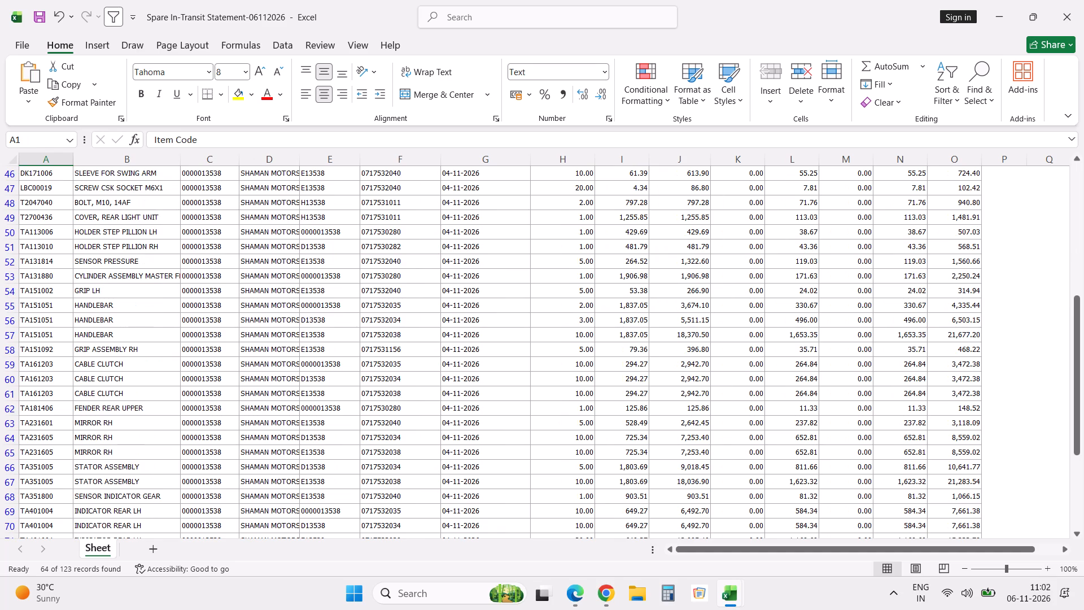
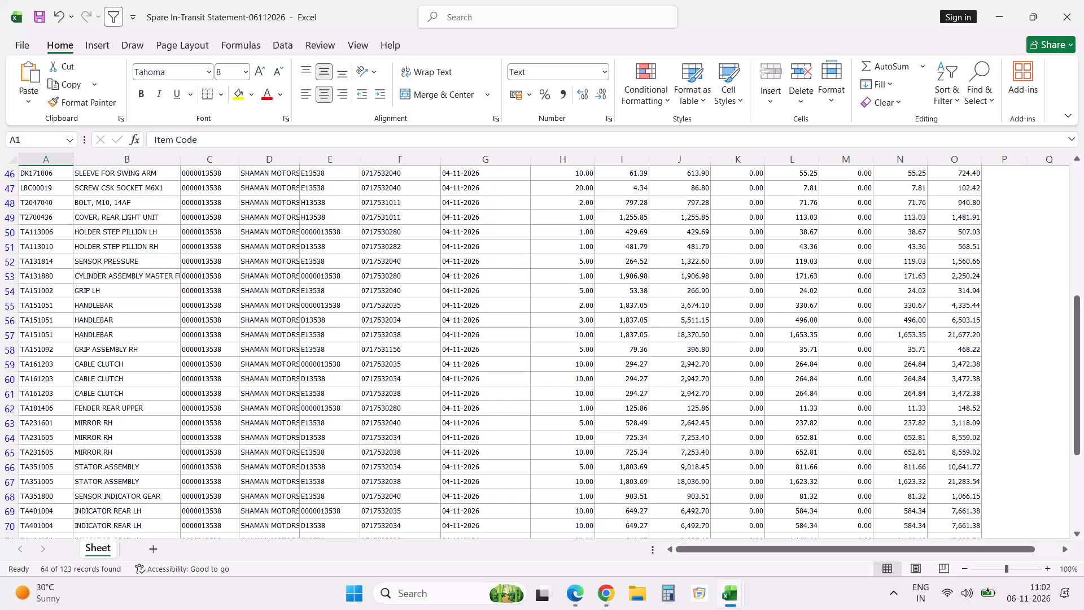
Examine the item names invoiced on 4 November 2026 from the HANDLEBAR rows down to the last filtered record.
{"action": "left_click", "coordinate": [137, 326]}
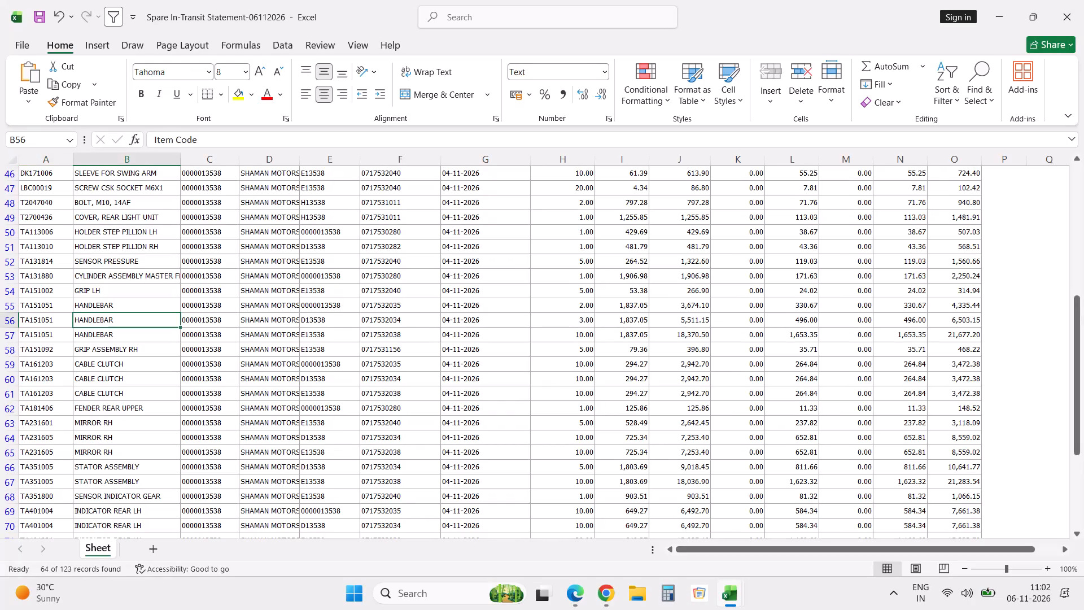
{"action": "key", "text": "Down"}
{"action": "key", "text": "Down"}
{"action": "key", "text": "Down"}
{"action": "key", "text": "Down"}
{"action": "key", "text": "Down"}
{"action": "key", "text": "Down"}
{"action": "key", "text": "Down"}
{"action": "key", "text": "Down"}
{"action": "key", "text": "Down"}
{"action": "key", "text": "Down"}
{"action": "key", "text": "Down"}
{"action": "key", "text": "Down"}
{"action": "key", "text": "Down"}
{"action": "key", "text": "Down"}
{"action": "key", "text": "Down"}
{"action": "key", "text": "Down"}
{"action": "key", "text": "Down"}
{"action": "key", "text": "Down"}
{"action": "key", "text": "Down"}
{"action": "key", "text": "Down"}
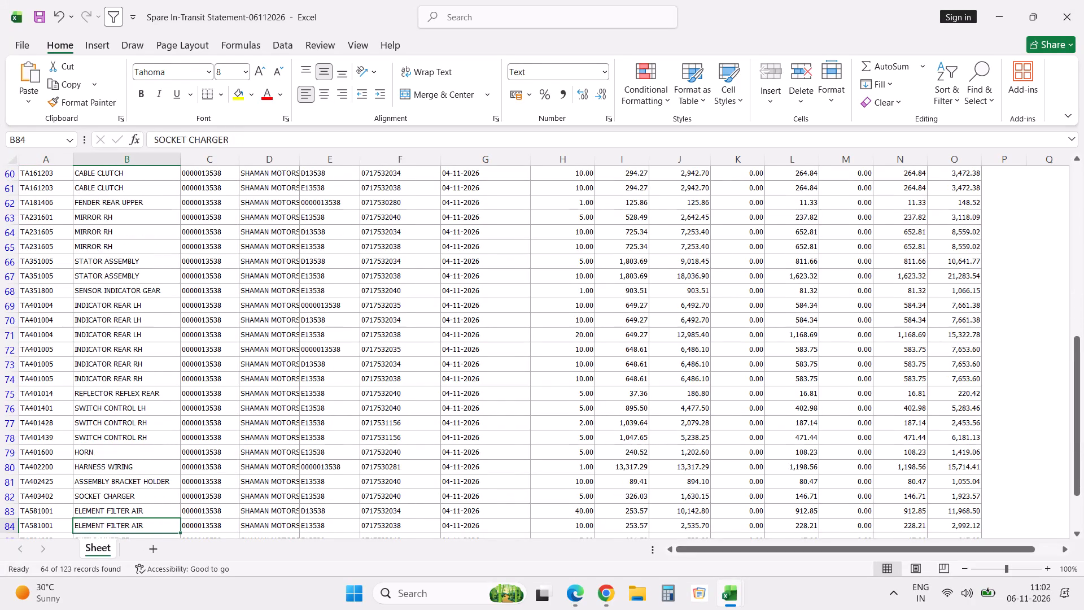
{"action": "key", "text": "Down"}
{"action": "key", "text": "Down"}
{"action": "key", "text": "Down"}
{"action": "key", "text": "Down"}
{"action": "key", "text": "Down"}
{"action": "key", "text": "Down"}
{"action": "key", "text": "Down"}
{"action": "key", "text": "Down"}
{"action": "key", "text": "Down"}
{"action": "key", "text": "Down"}
{"action": "key", "text": "Down"}
{"action": "key", "text": "Down"}
{"action": "key", "text": "Down"}
{"action": "key", "text": "Down"}
{"action": "key", "text": "Down"}
{"action": "key", "text": "Down"}
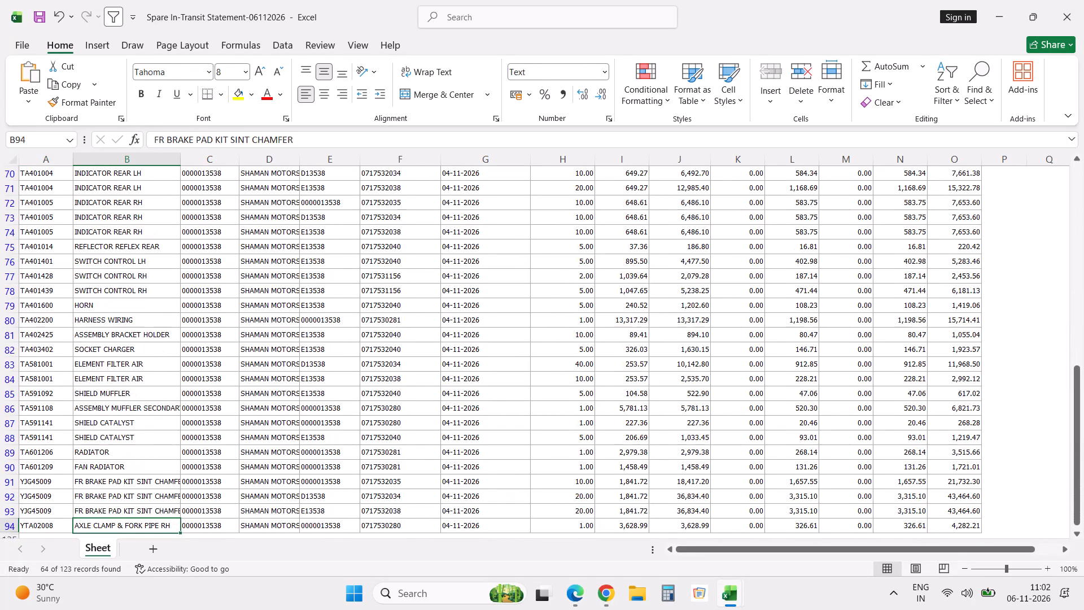
Review the filtered item names in reverse, from the last record back to the first row under the header.
{"action": "key", "text": "Up"}
{"action": "key", "text": "Up"}
{"action": "key", "text": "Up"}
{"action": "key", "text": "Up"}
{"action": "key", "text": "Up"}
{"action": "key", "text": "Up"}
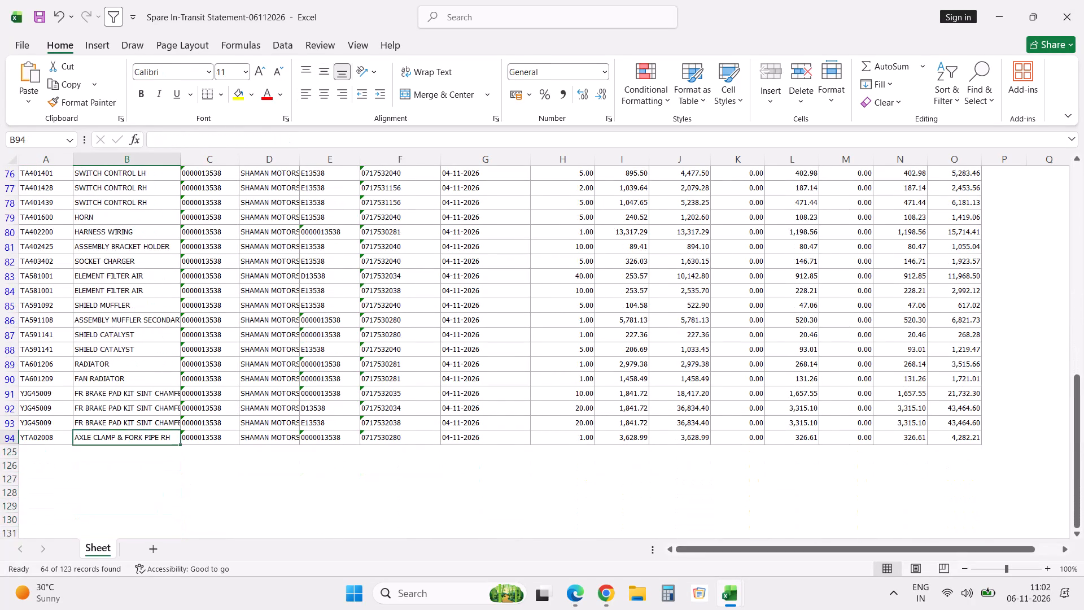
{"action": "key", "text": "Up"}
{"action": "key", "text": "Up"}
{"action": "key", "text": "Up"}
{"action": "key", "text": "Up"}
{"action": "key", "text": "Up"}
{"action": "key", "text": "Up"}
{"action": "key", "text": "Up"}
{"action": "key", "text": "Up"}
{"action": "key", "text": "Up"}
{"action": "key", "text": "Up"}
{"action": "key", "text": "Up"}
{"action": "key", "text": "Up"}
{"action": "key", "text": "Up"}
{"action": "key", "text": "Up"}
{"action": "key", "text": "Up"}
{"action": "key", "text": "Up"}
{"action": "key", "text": "Up"}
{"action": "key", "text": "Up"}
{"action": "key", "text": "Up"}
{"action": "key", "text": "Up"}
{"action": "key", "text": "Up"}
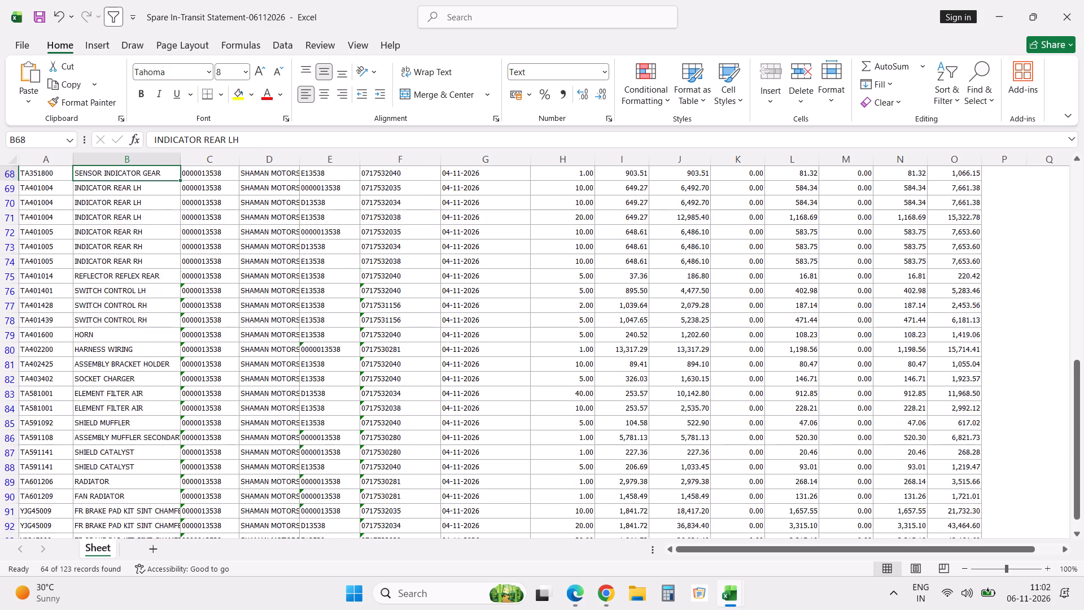
{"action": "key", "text": "Down"}
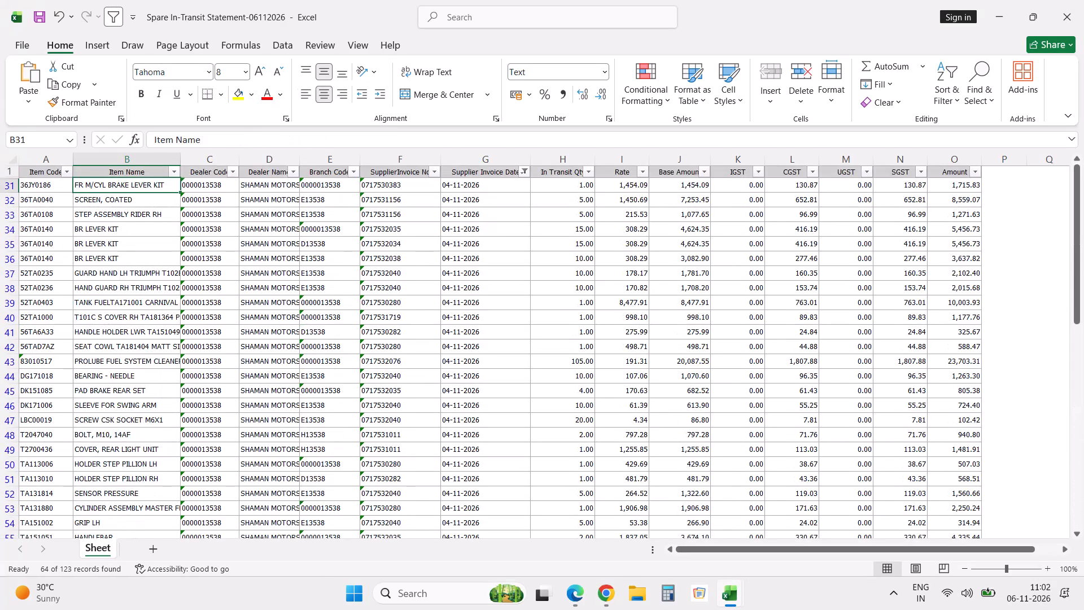
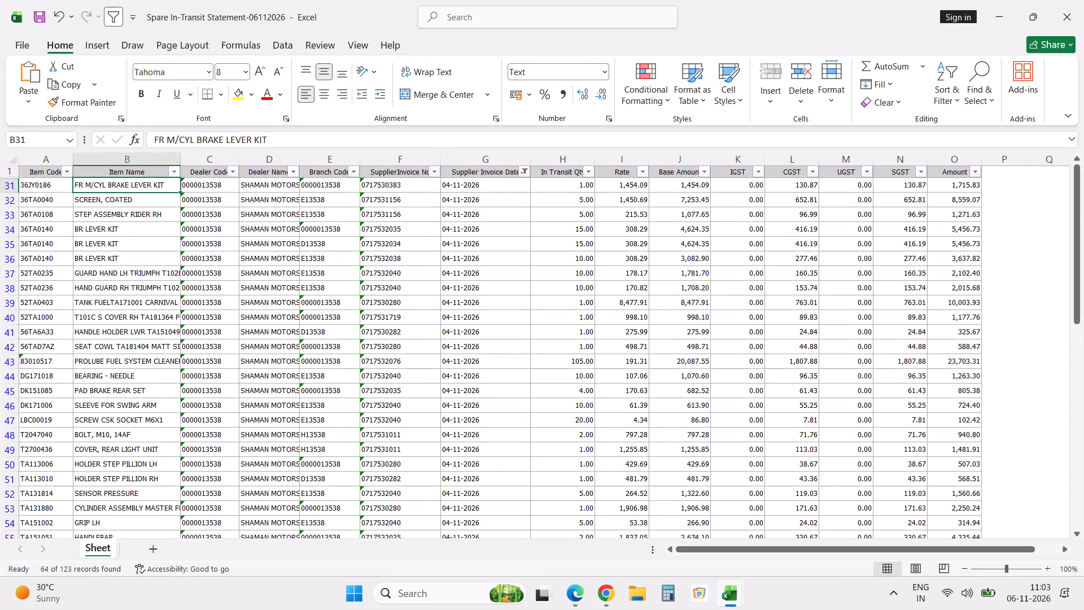
Widen the Dealer Name column to show more of each dealer's name.
{"action": "left_click_drag", "start_coordinate": [299, 160], "coordinate": [328, 160]}
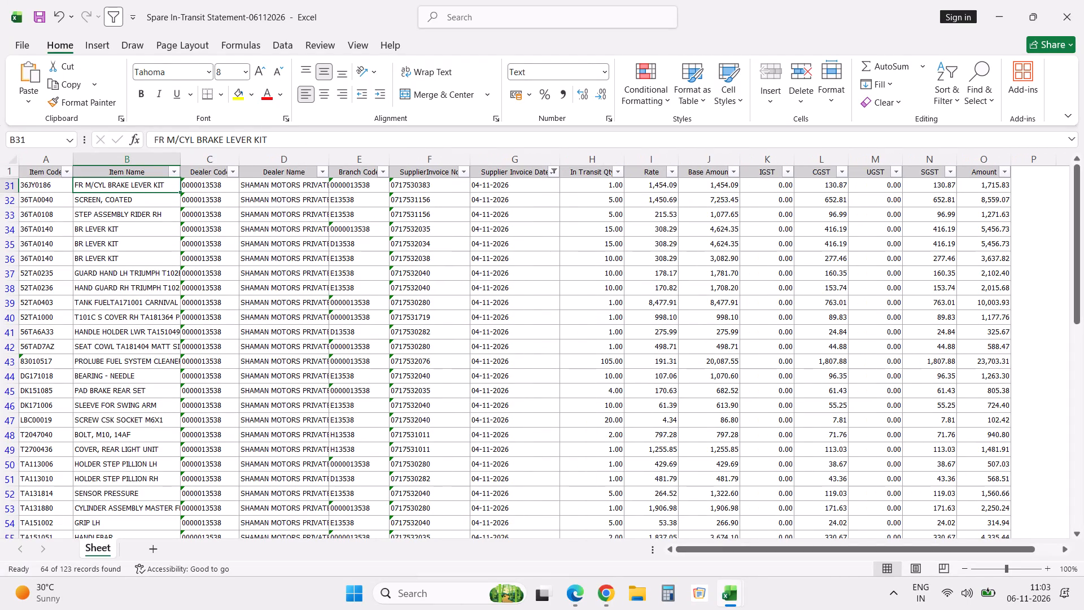
{"action": "left_click_drag", "start_coordinate": [328, 160], "coordinate": [349, 158]}
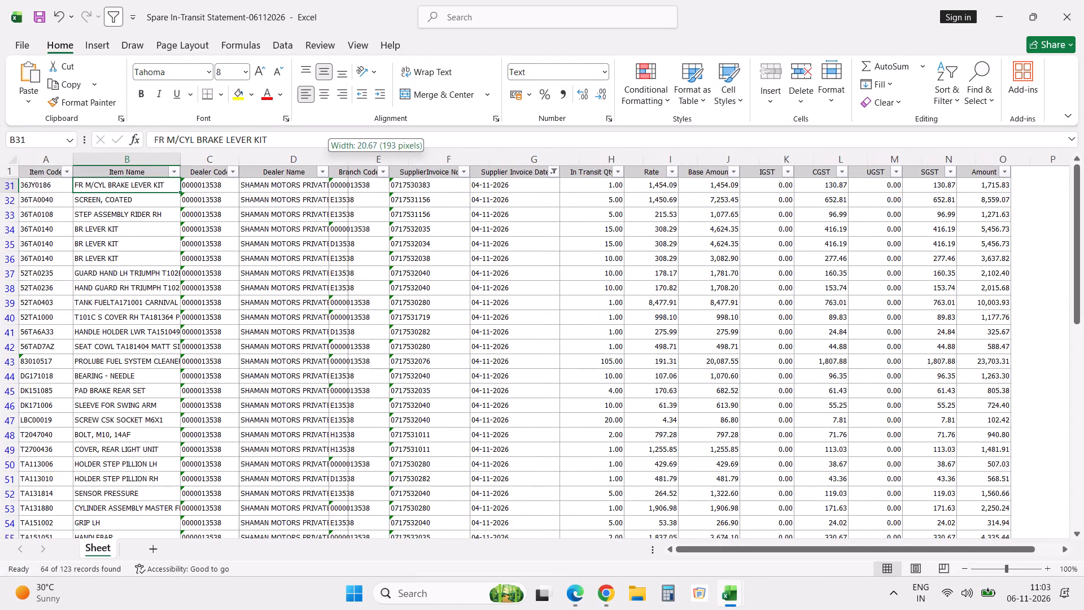
{"action": "left_click_drag", "start_coordinate": [349, 158], "coordinate": [353, 158]}
{"action": "left_click_drag", "start_coordinate": [353, 158], "coordinate": [375, 162]}
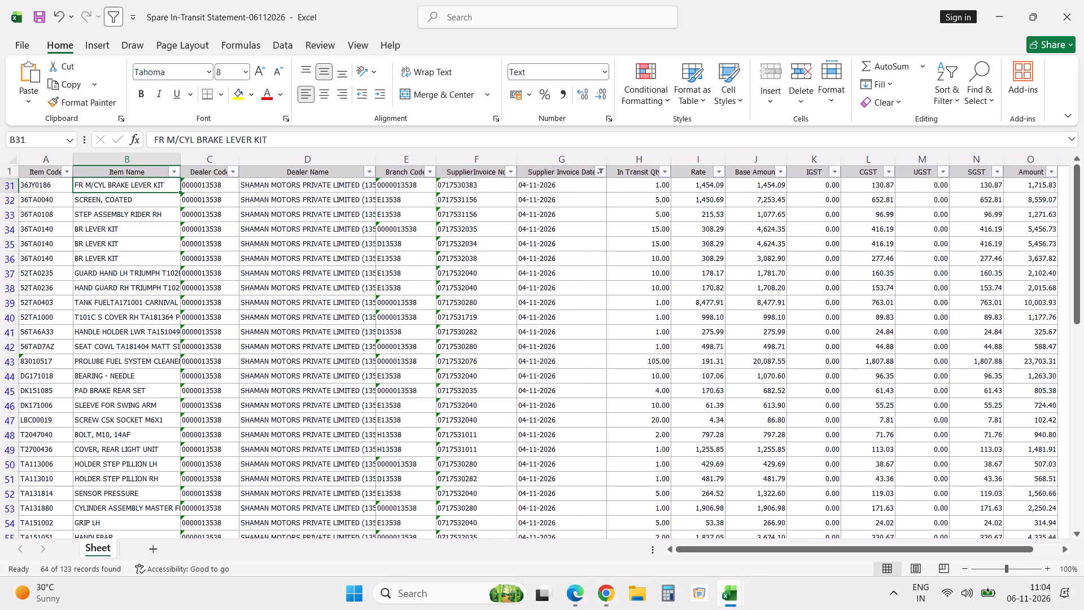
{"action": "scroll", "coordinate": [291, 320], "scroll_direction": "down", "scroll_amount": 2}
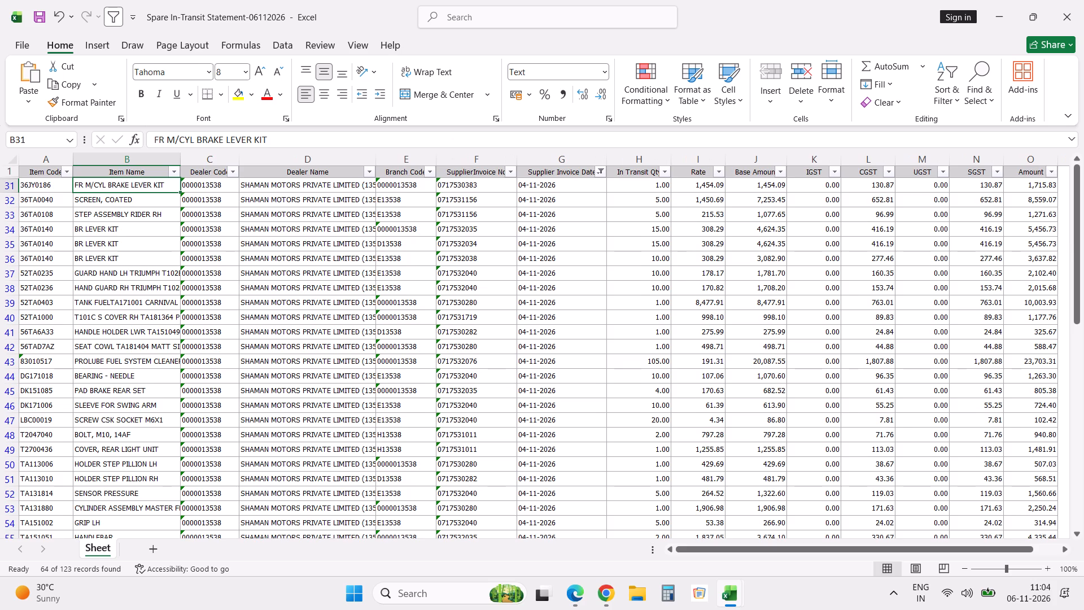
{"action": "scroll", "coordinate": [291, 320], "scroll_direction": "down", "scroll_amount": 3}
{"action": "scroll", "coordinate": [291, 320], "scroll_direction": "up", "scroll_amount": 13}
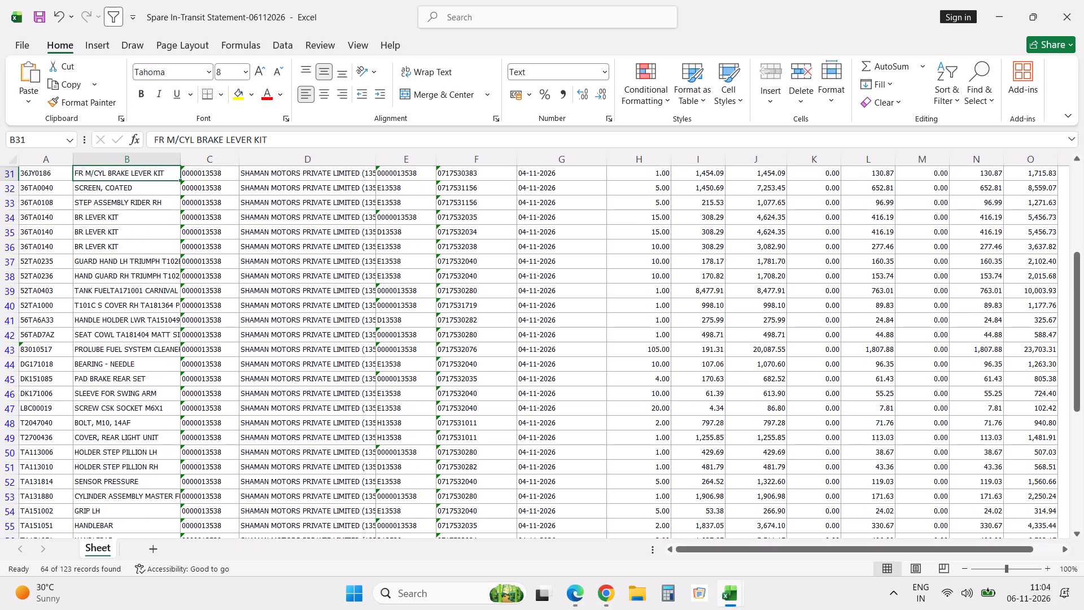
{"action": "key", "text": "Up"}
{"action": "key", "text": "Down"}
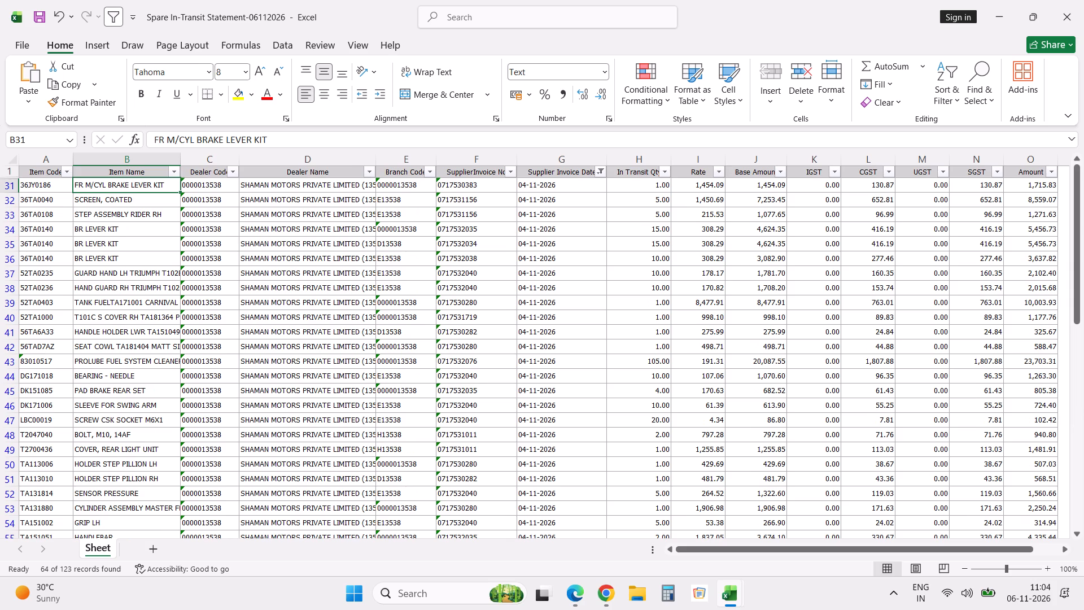
Review the in-transit sheet's column headings from Item Code across to the empty columns beyond Amount.
{"action": "key", "text": "Left"}
{"action": "key", "text": "Up"}
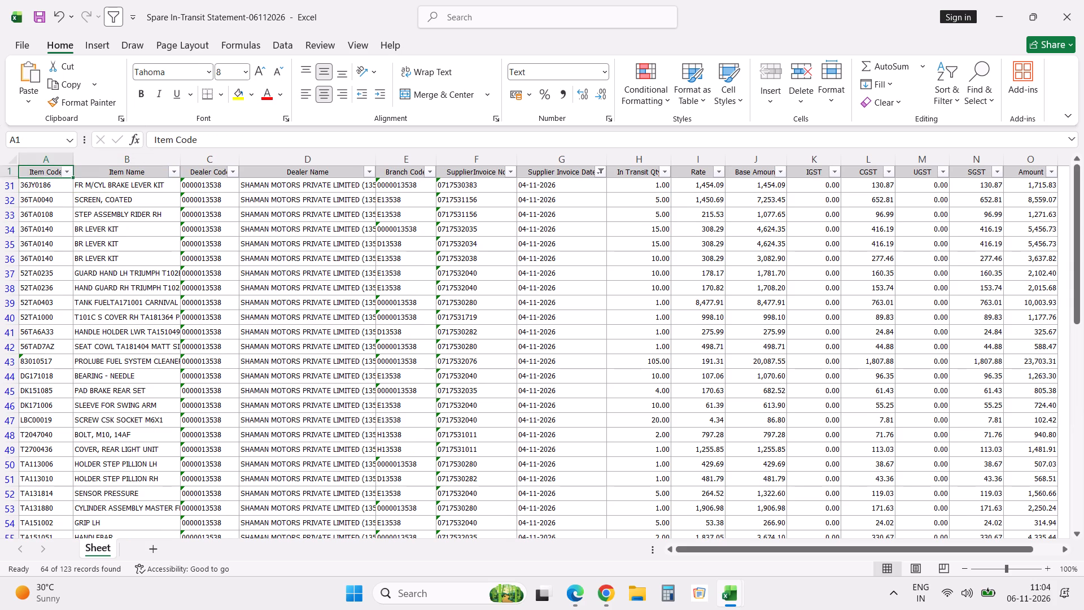
{"action": "key", "text": "Down"}
{"action": "key", "text": "Up"}
{"action": "key", "text": "Right"}
{"action": "key", "text": "Right"}
{"action": "key", "text": "Right"}
{"action": "key", "text": "Right"}
{"action": "key", "text": "Right"}
{"action": "key", "text": "Right"}
{"action": "key", "text": "Right"}
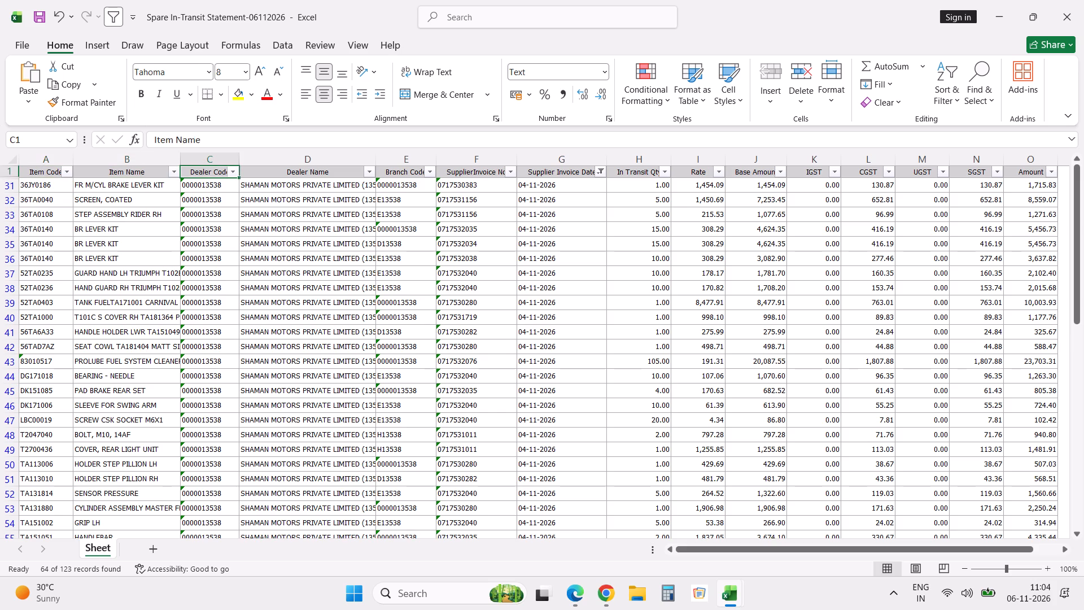
{"action": "key", "text": "Right"}
{"action": "key", "text": "Right"}
{"action": "key", "text": "Right"}
{"action": "key", "text": "Right"}
{"action": "key", "text": "Right"}
{"action": "key", "text": "Right"}
{"action": "key", "text": "Right"}
{"action": "key", "text": "Right"}
{"action": "key", "text": "Right"}
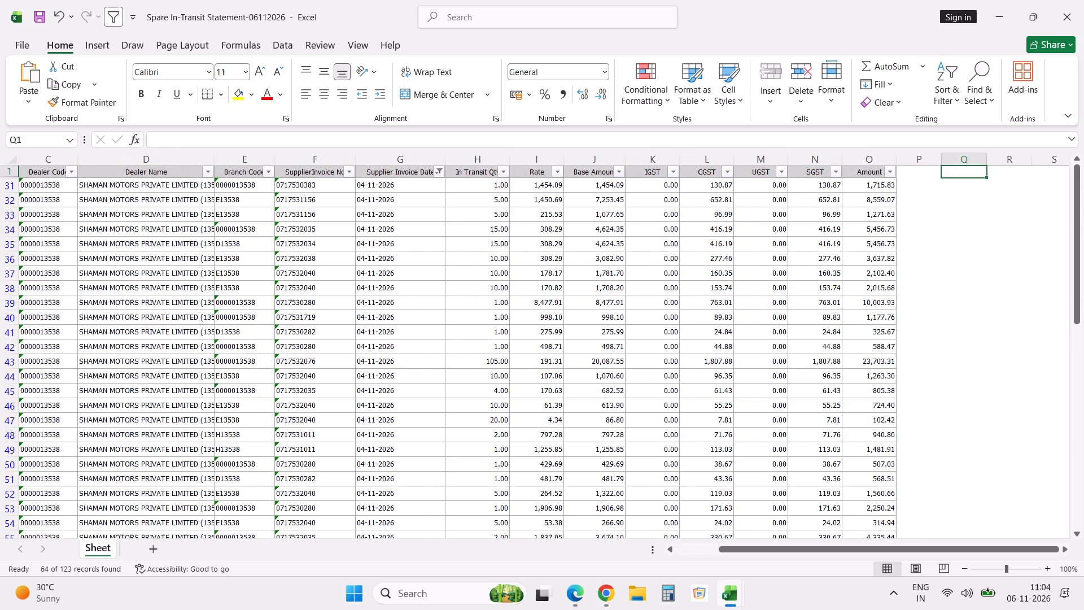
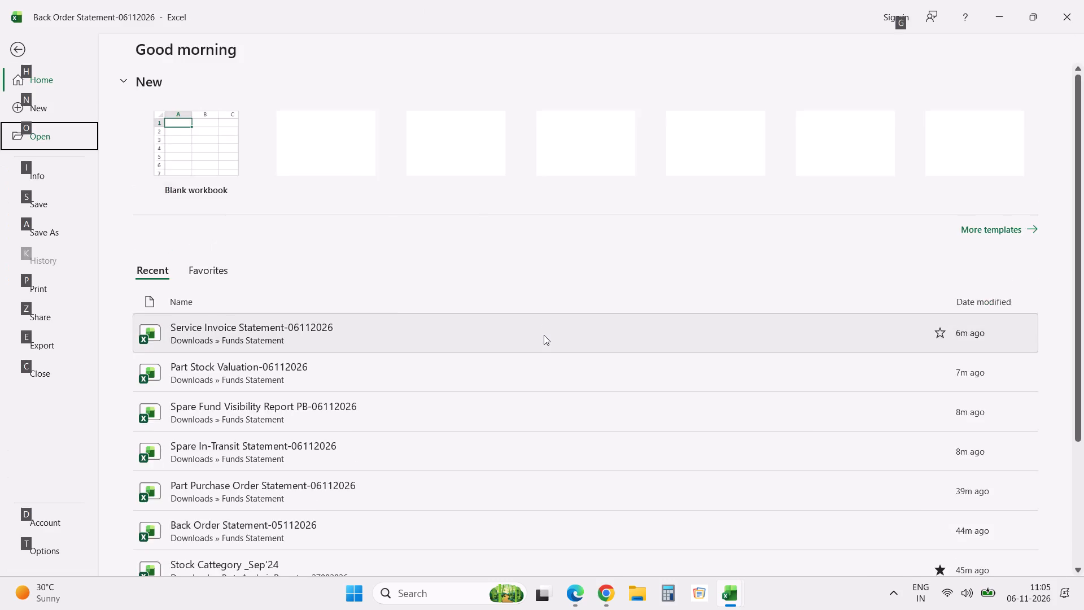
In the Monthly Funds Tracker's Nov-2026 sheet, link the 06-Nov MTD Funds Deposited cell to the 05-Nov amount.
{"action": "left_click", "coordinate": [524, 190]}
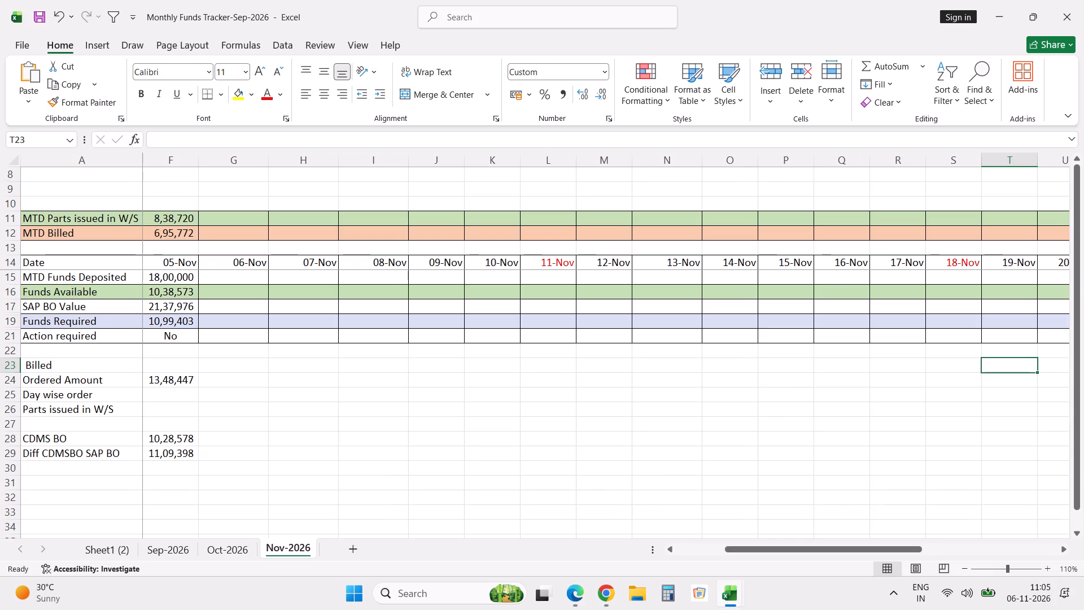
{"action": "left_click", "coordinate": [104, 279]}
{"action": "key", "text": "Right"}
{"action": "key", "text": "Right"}
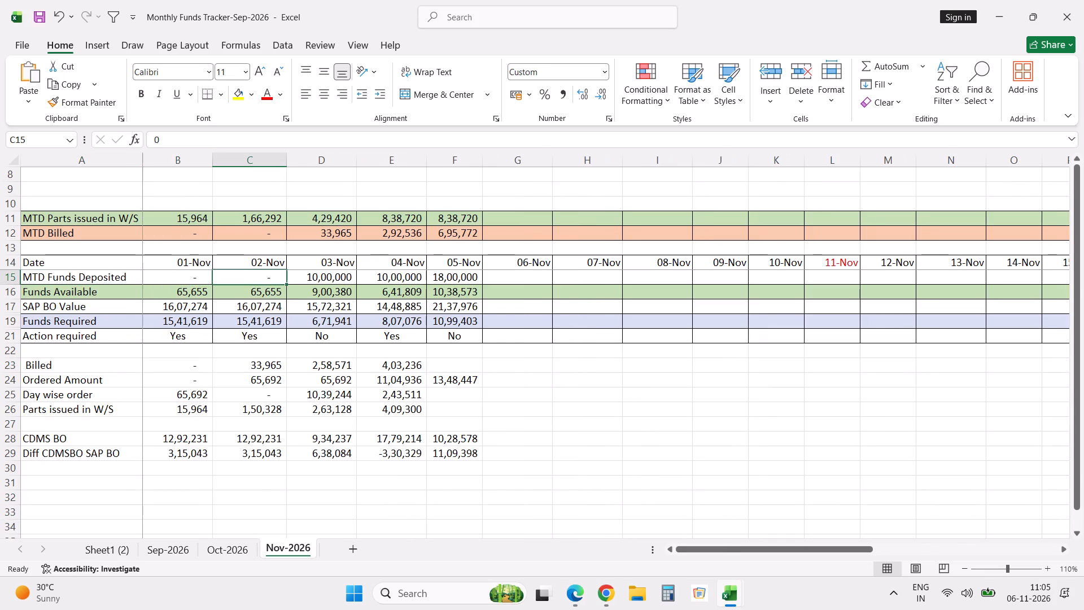
{"action": "key", "text": "Right"}
{"action": "key", "text": "Right"}
{"action": "key", "text": "Right"}
{"action": "key", "text": "Right"}
{"action": "key", "text": "equal"}
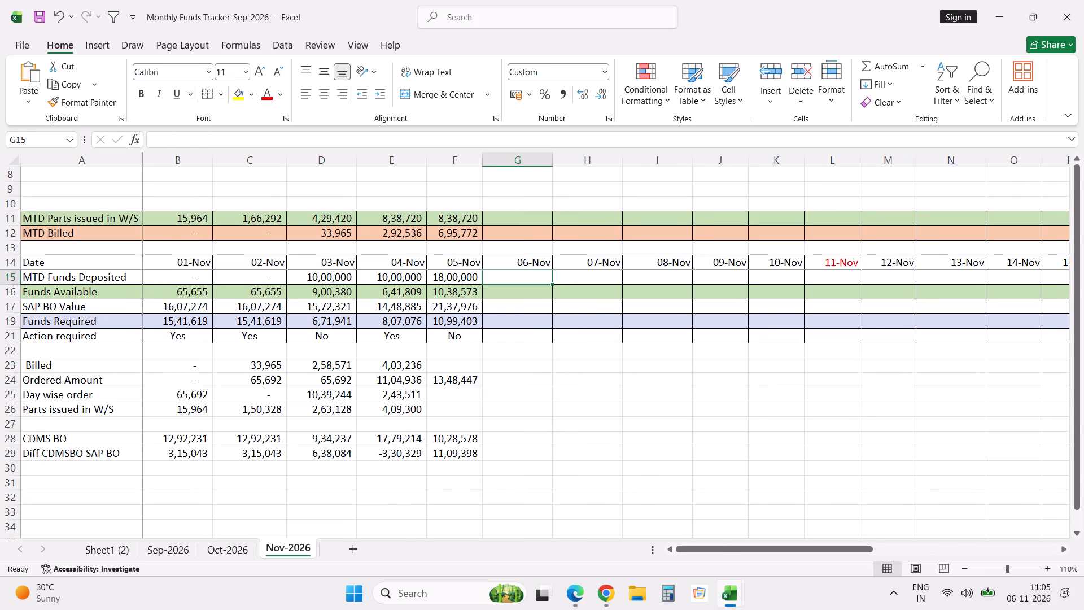
{"action": "key", "text": "Left"}
{"action": "key", "text": "Return"}
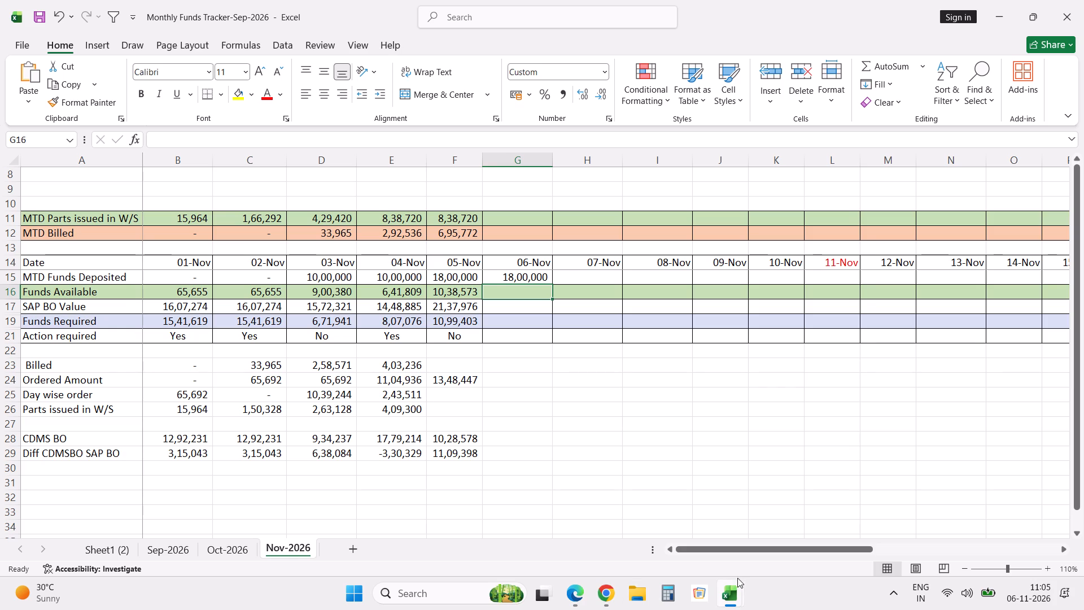
In the Spare Fund Visibility Report, convert Spares amounts F2:F8 from text to numbers with comma separators and no decimals.
{"action": "left_click", "coordinate": [645, 538]}
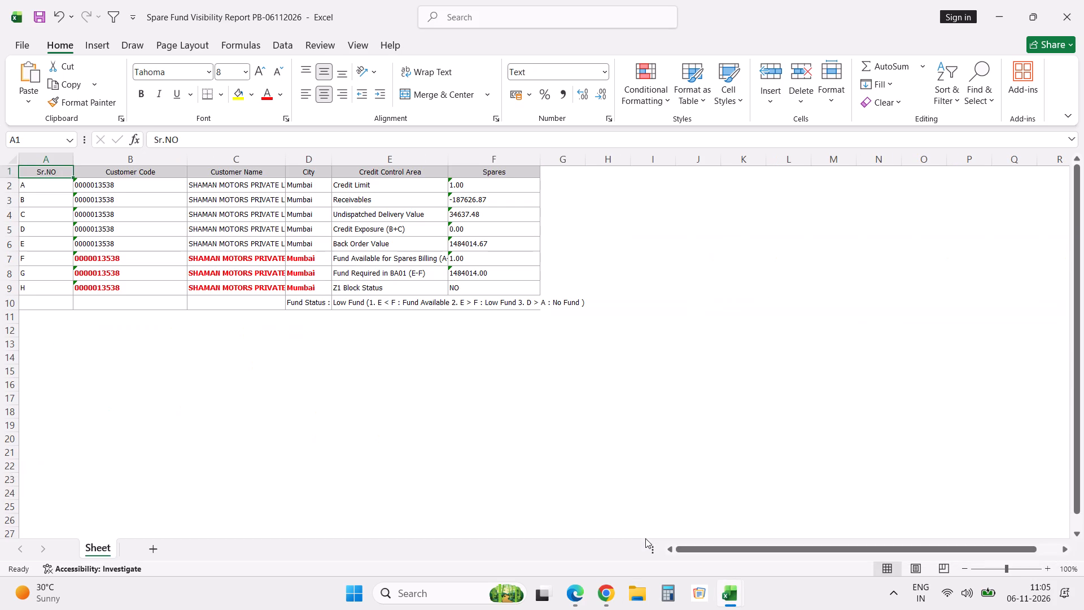
{"action": "left_click", "coordinate": [487, 188]}
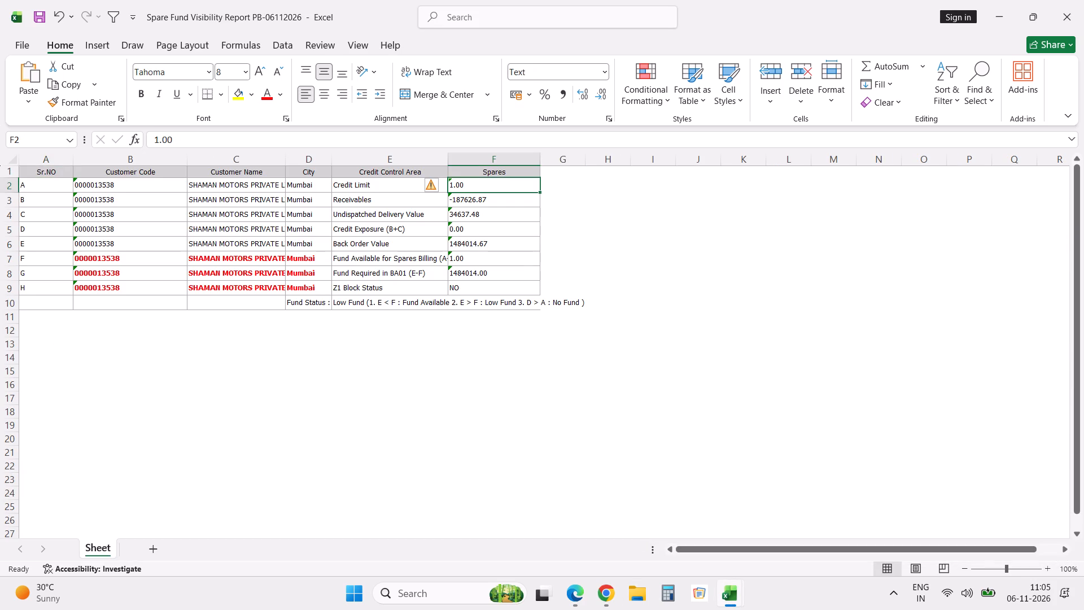
{"action": "left_click", "coordinate": [492, 273], "text": "shift"}
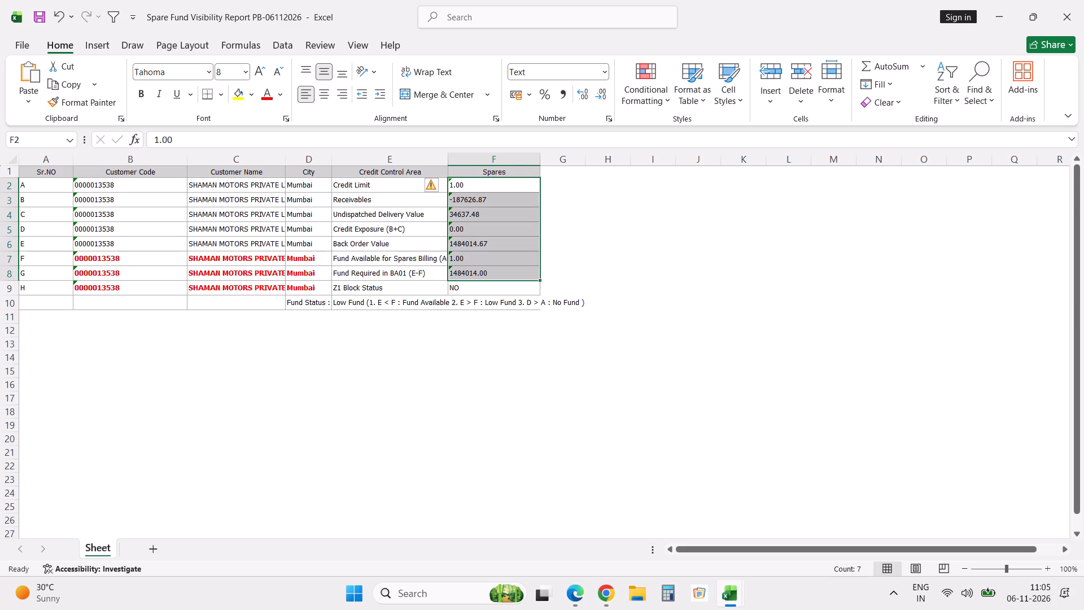
{"action": "left_click", "coordinate": [430, 188]}
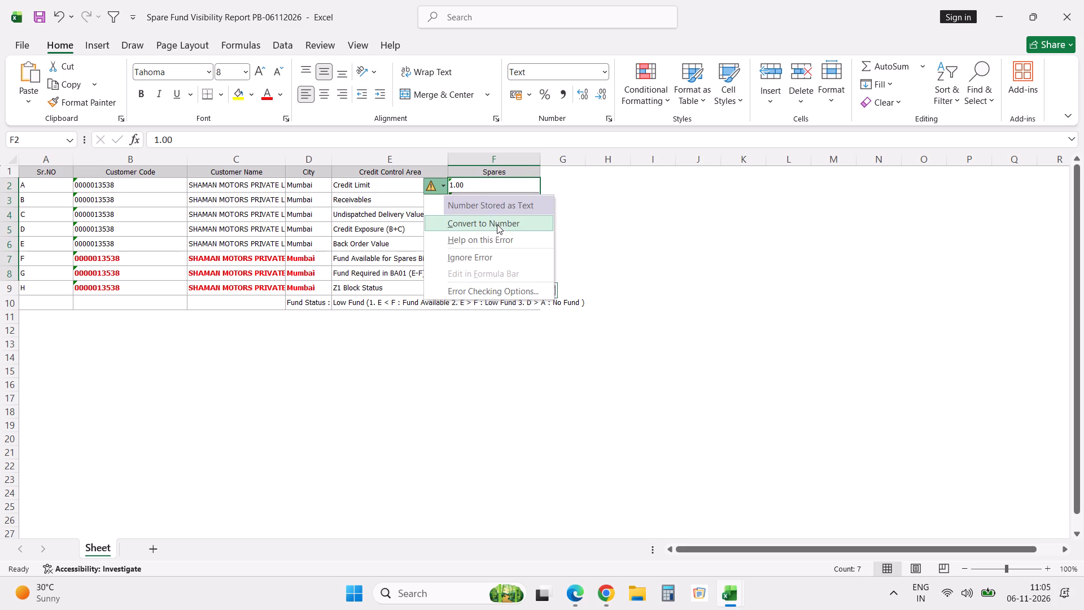
{"action": "left_click", "coordinate": [497, 224]}
{"action": "left_click", "coordinate": [566, 95]}
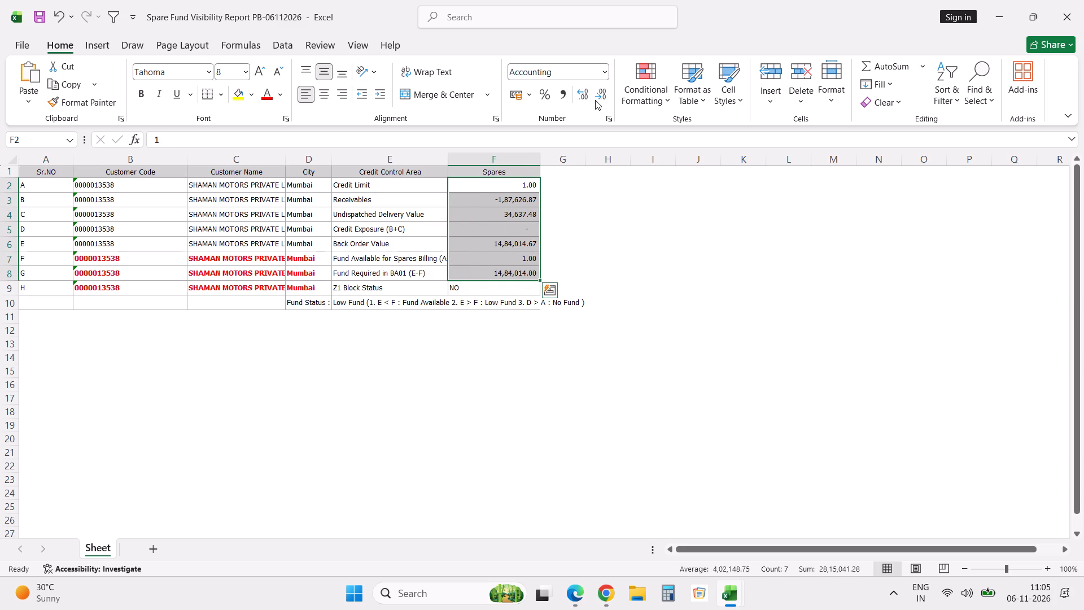
{"action": "triple_click", "coordinate": [600, 97]}
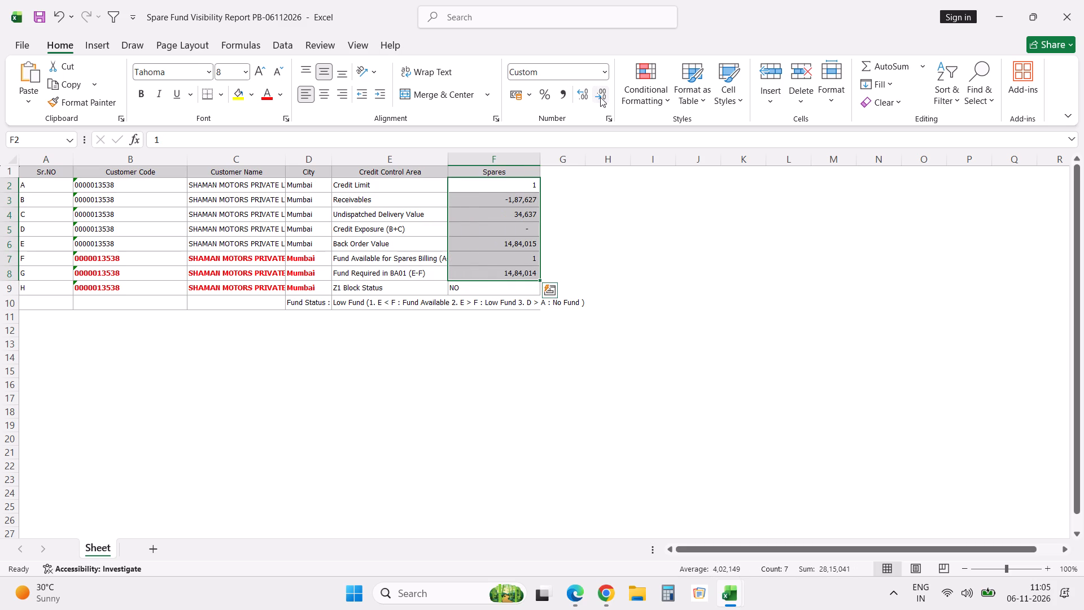
Copy the report's Receivables amount as a value into the tracker's 06-Nov Funds Available cell and make it positive, 187626.87.
{"action": "left_click", "coordinate": [521, 203]}
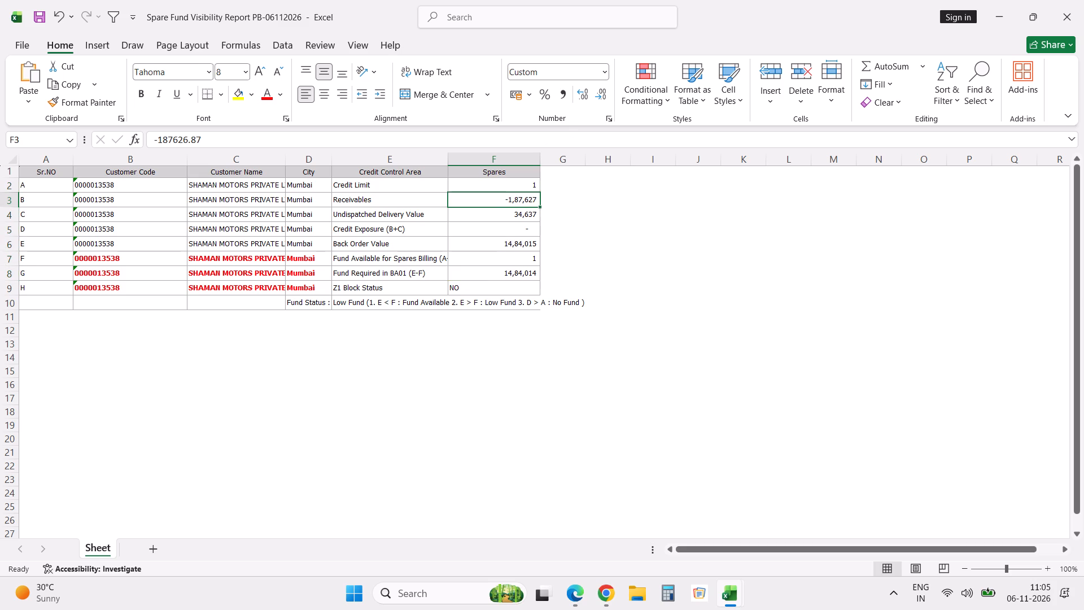
{"action": "key", "text": "ctrl+c"}
{"action": "key", "text": "alt+Tab"}
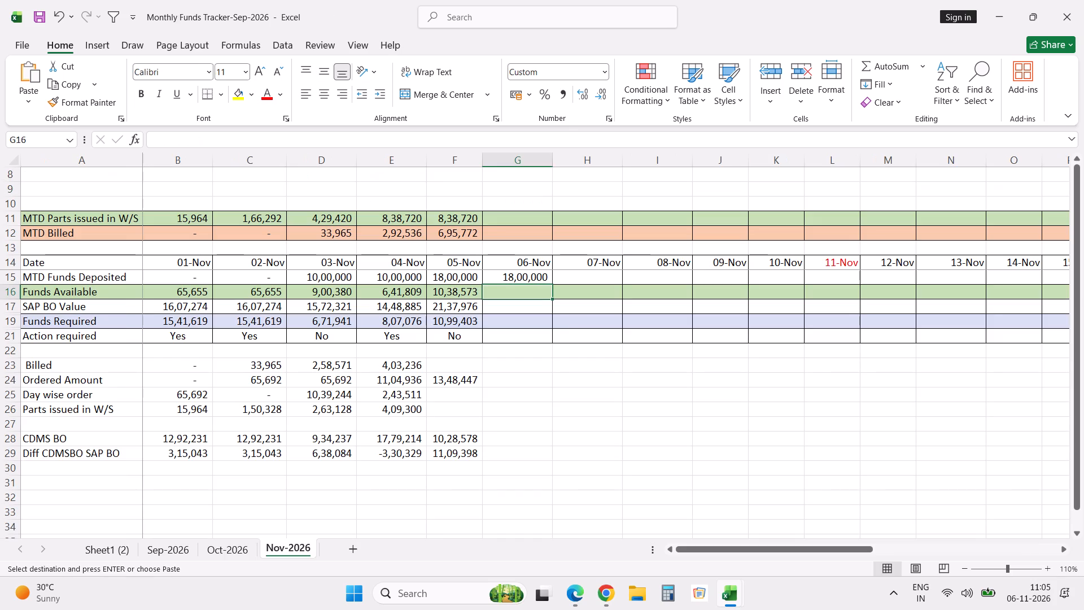
{"action": "right_click", "coordinate": [509, 294]}
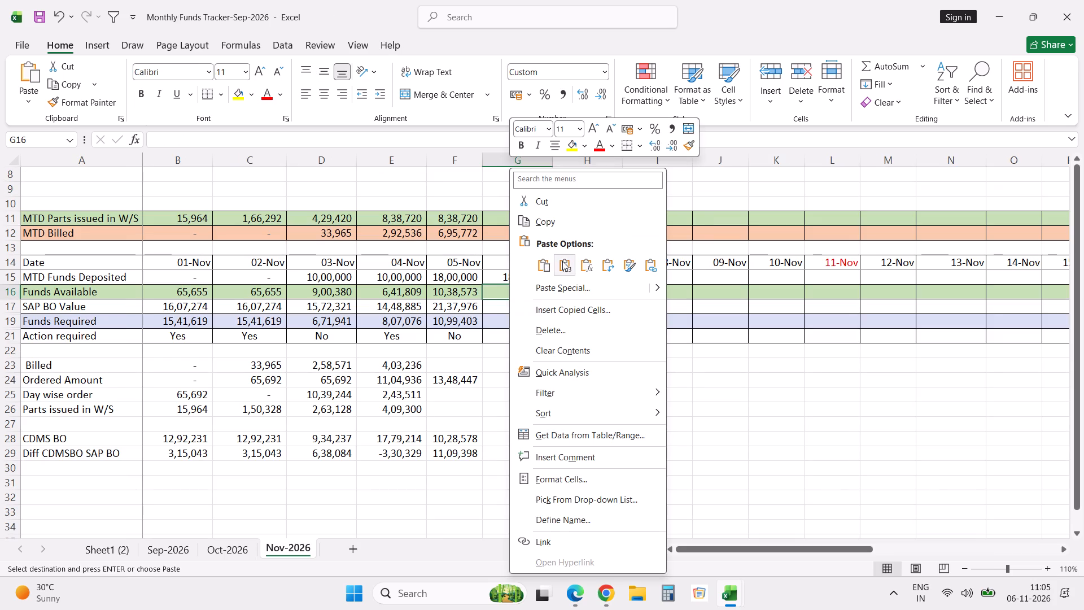
{"action": "left_click", "coordinate": [564, 263]}
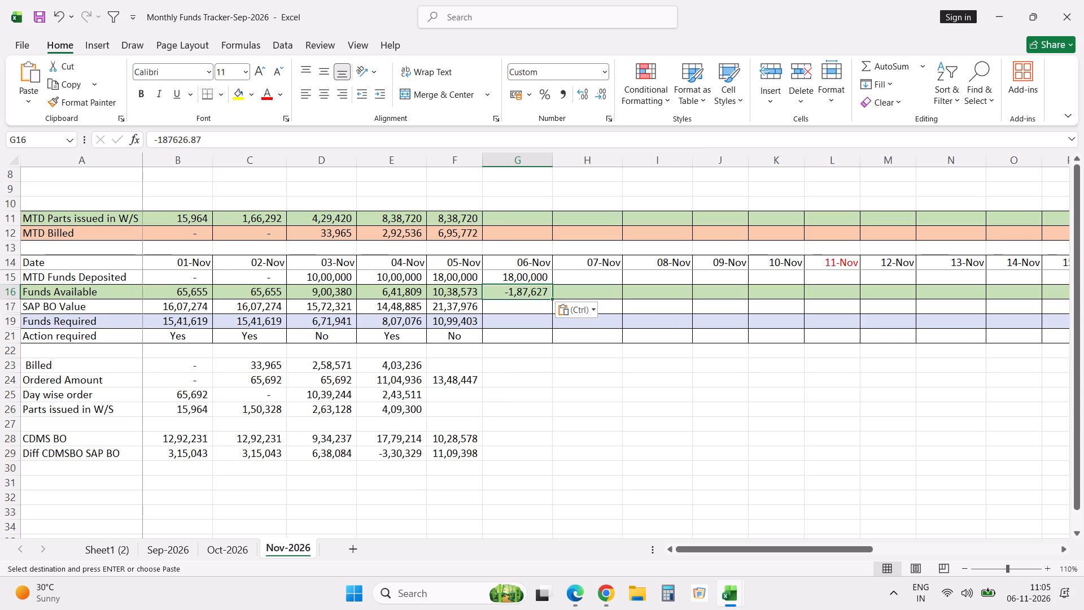
{"action": "left_click", "coordinate": [159, 142]}
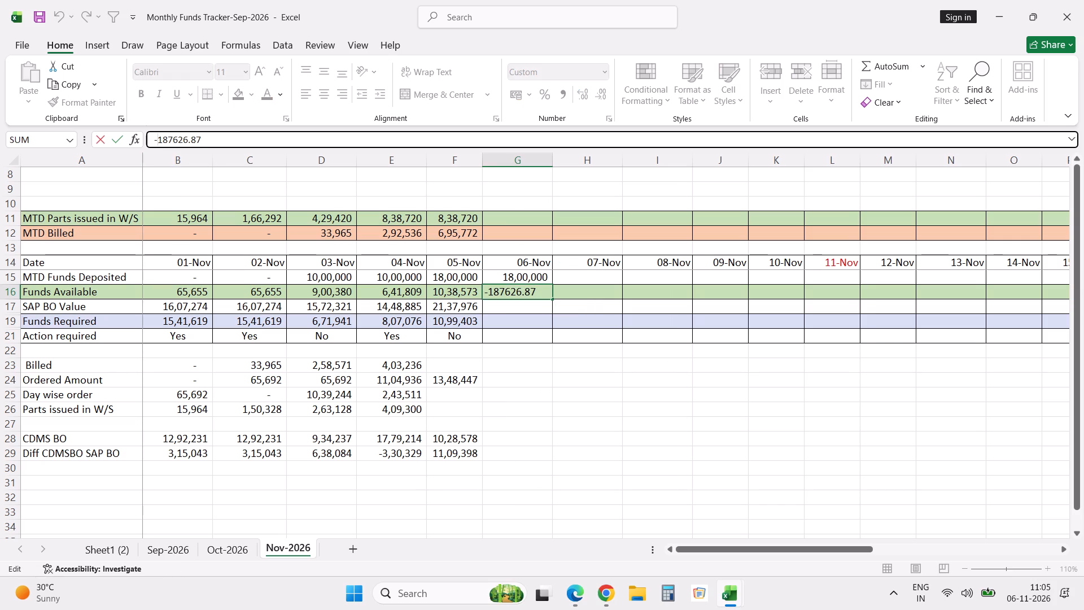
{"action": "key", "text": "BackSpace"}
{"action": "key", "text": "Tab"}
{"action": "key", "text": "Left"}
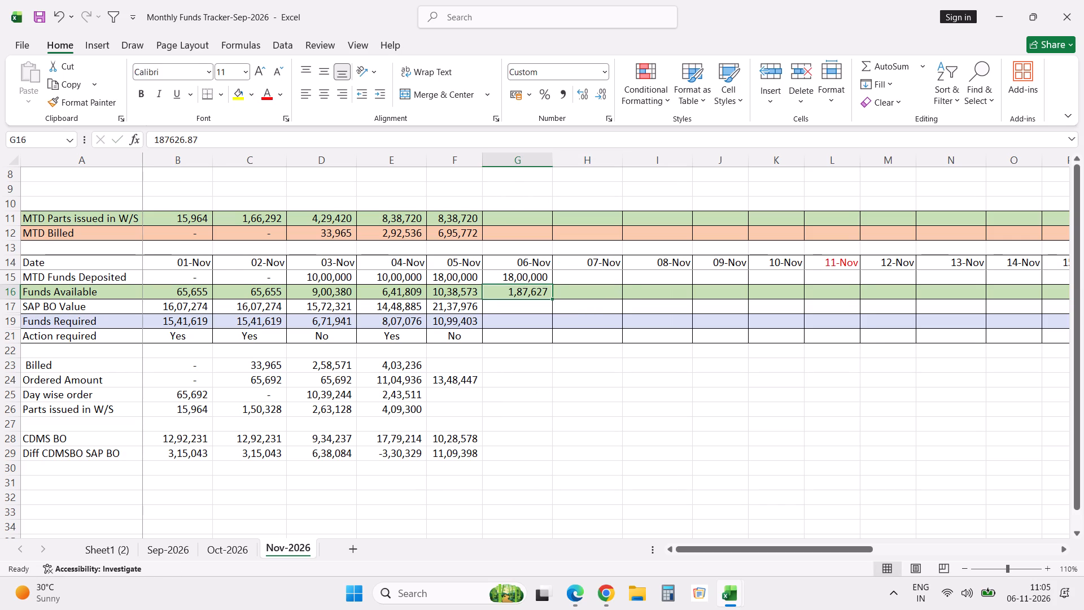
Copy the report's Back Order Value, 1484014.67, into the tracker's 06-Nov SAP BO Value cell as a value only.
{"action": "key", "text": "Down"}
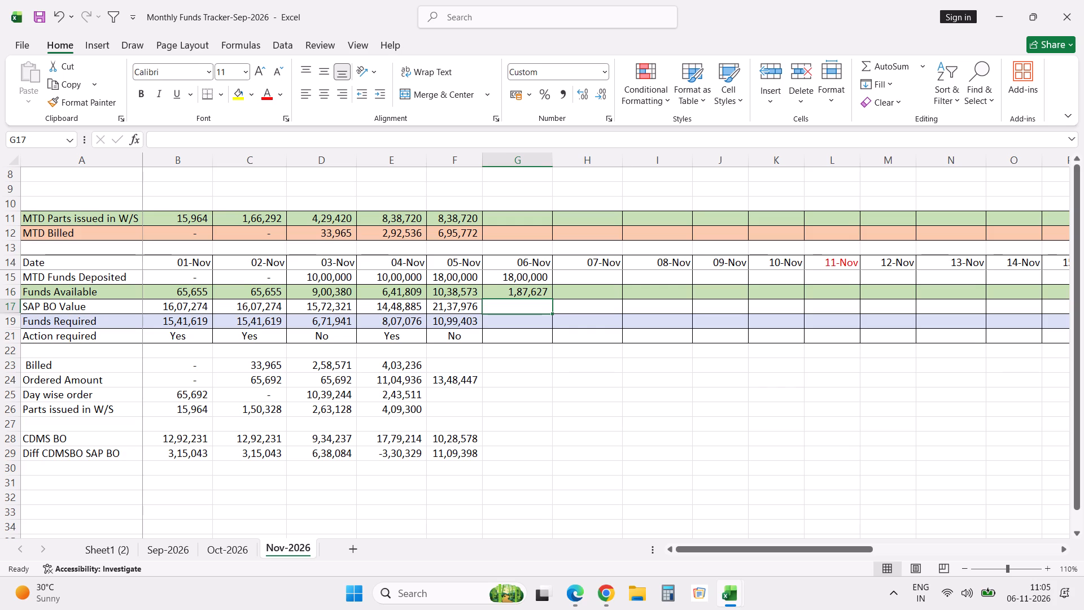
{"action": "key", "text": "alt+Tab"}
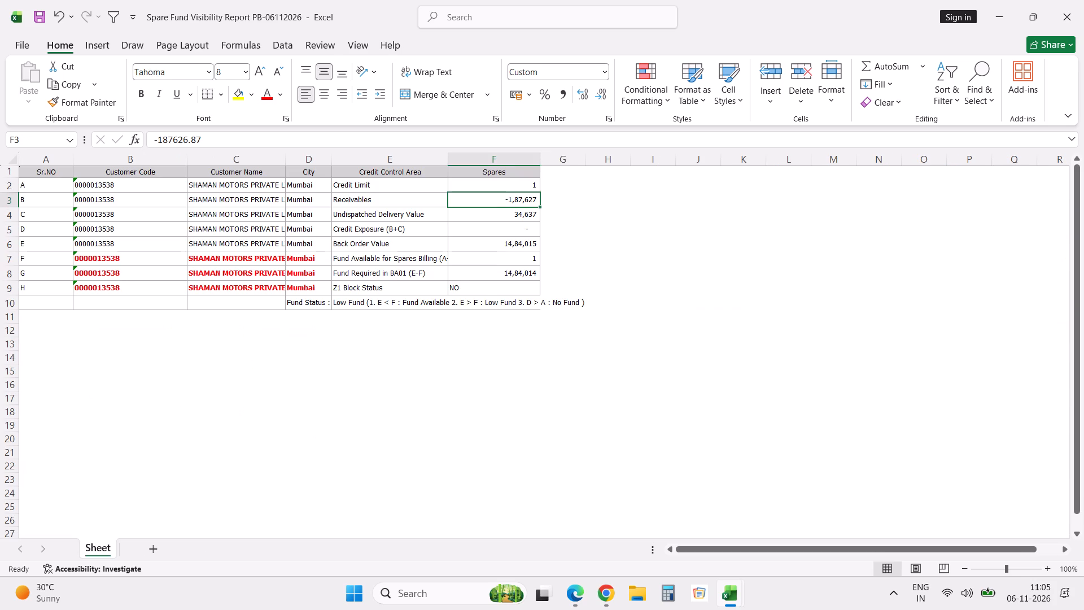
{"action": "left_click", "coordinate": [535, 241]}
{"action": "key", "text": "ctrl+c"}
{"action": "key", "text": "alt+Tab"}
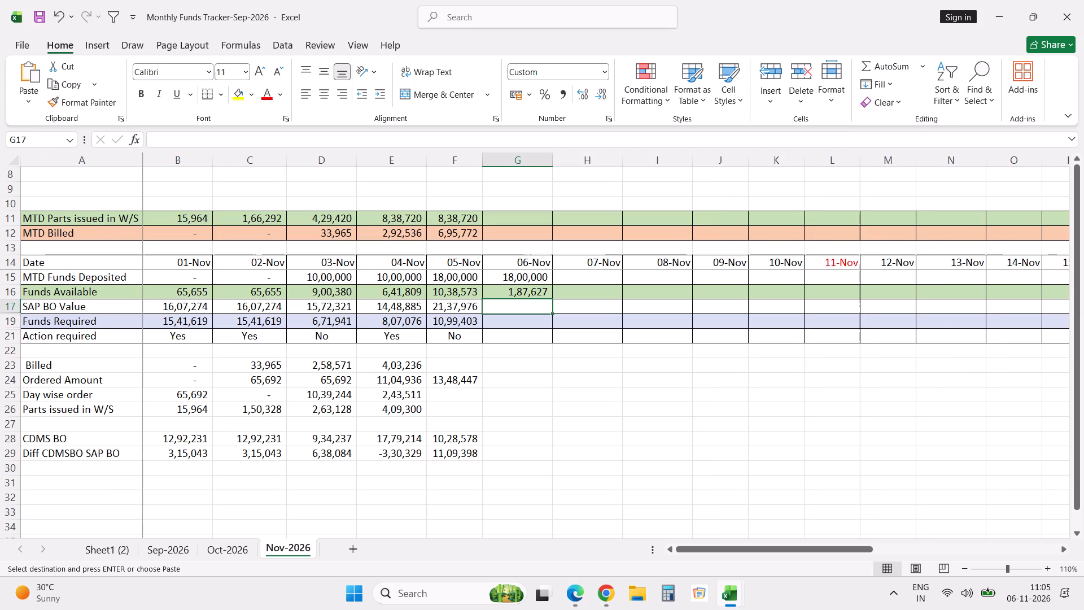
{"action": "right_click", "coordinate": [512, 306]}
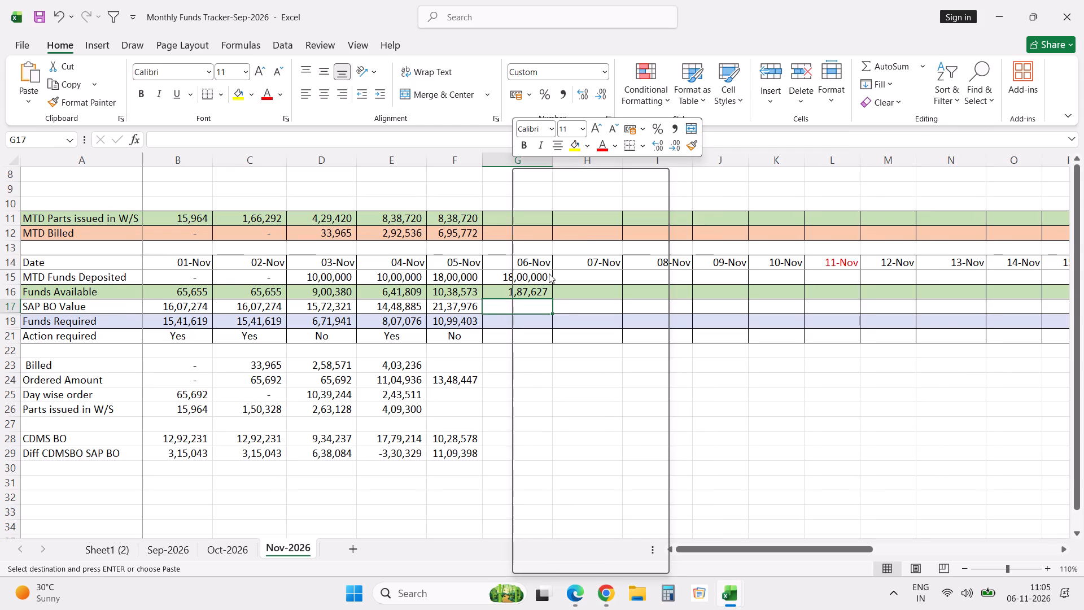
{"action": "left_click", "coordinate": [572, 268]}
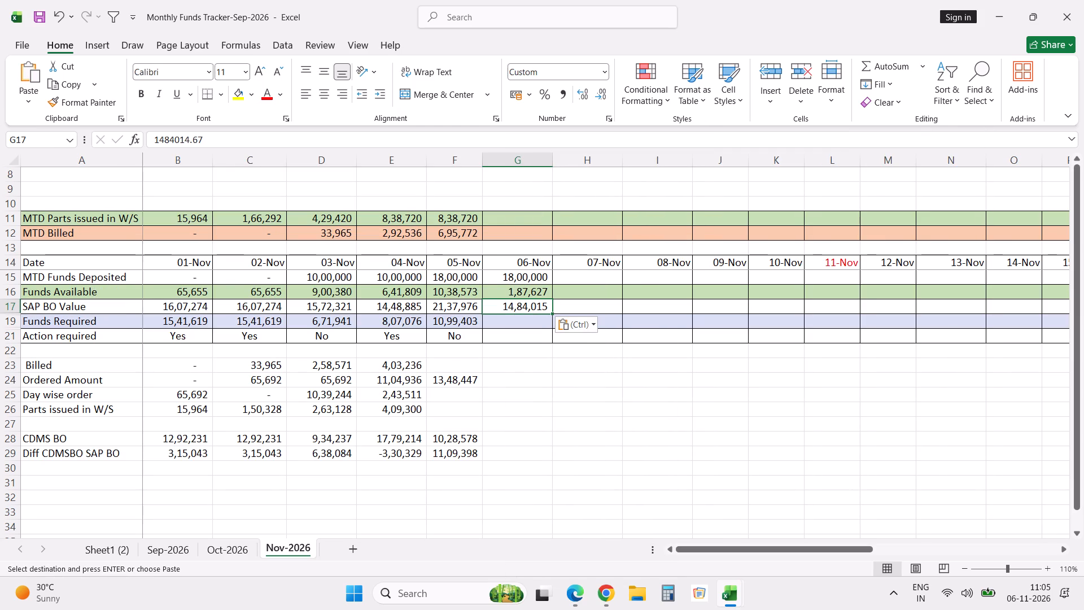
Fill the Funds Required formula from 05-Nov across into the 06-Nov column.
{"action": "left_click", "coordinate": [535, 320]}
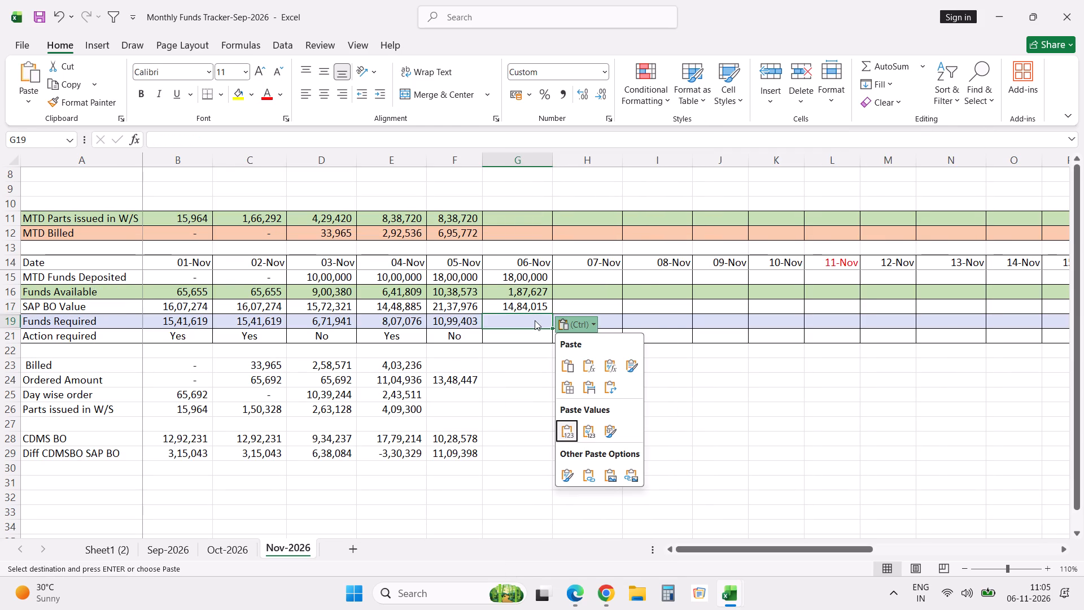
{"action": "key", "text": "ctrl+r"}
{"action": "key", "text": "grave"}
{"action": "key", "text": "Escape"}
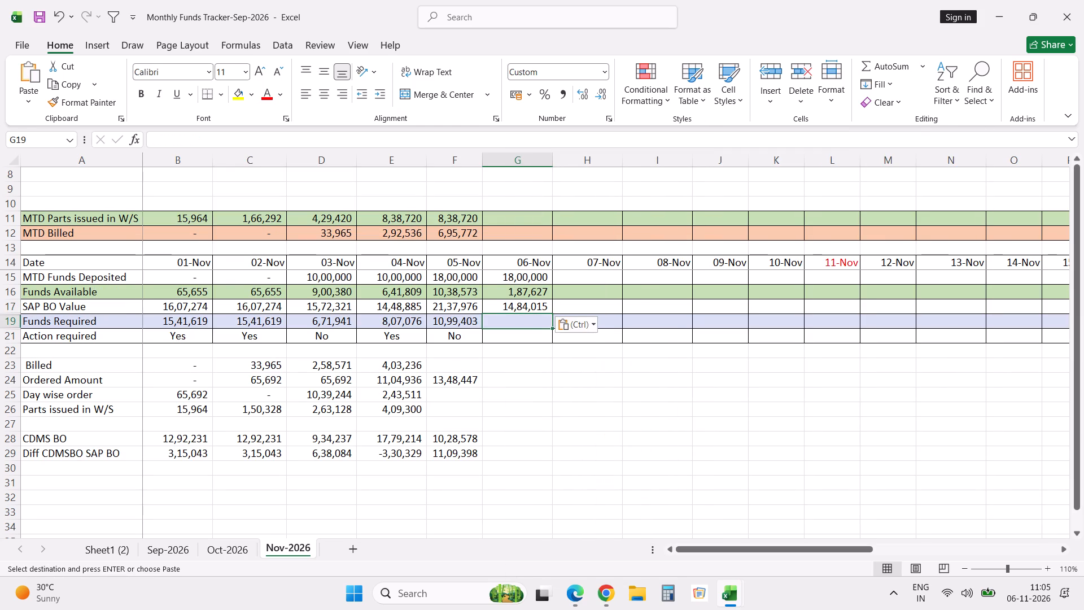
{"action": "key", "text": "ctrl+r"}
Enter Yes as the 06-Nov Action required entry.
{"action": "left_click", "coordinate": [521, 335]}
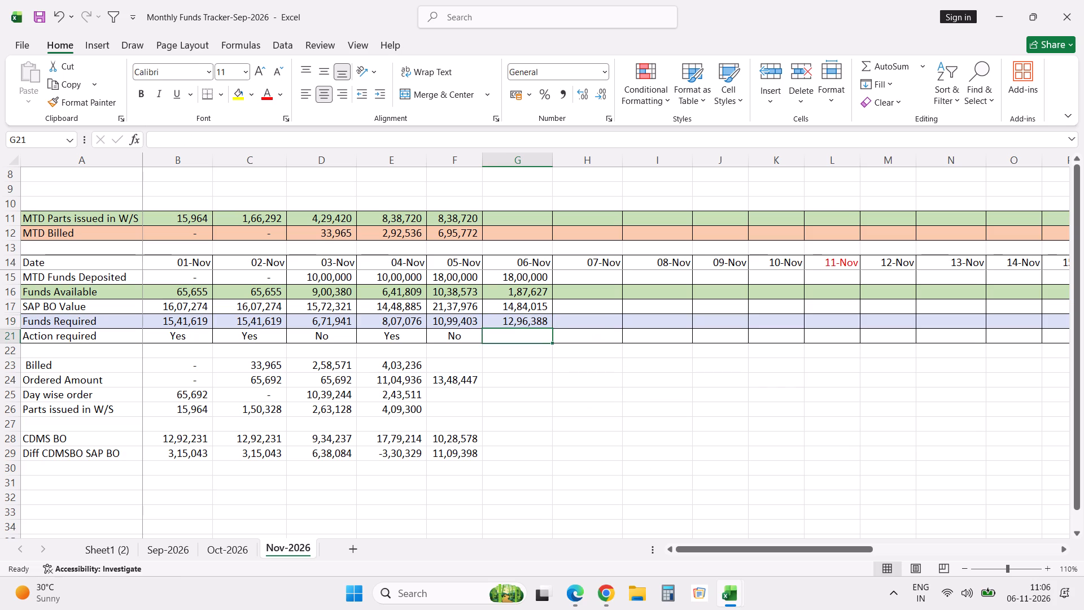
{"action": "type", "text": "Yes"}
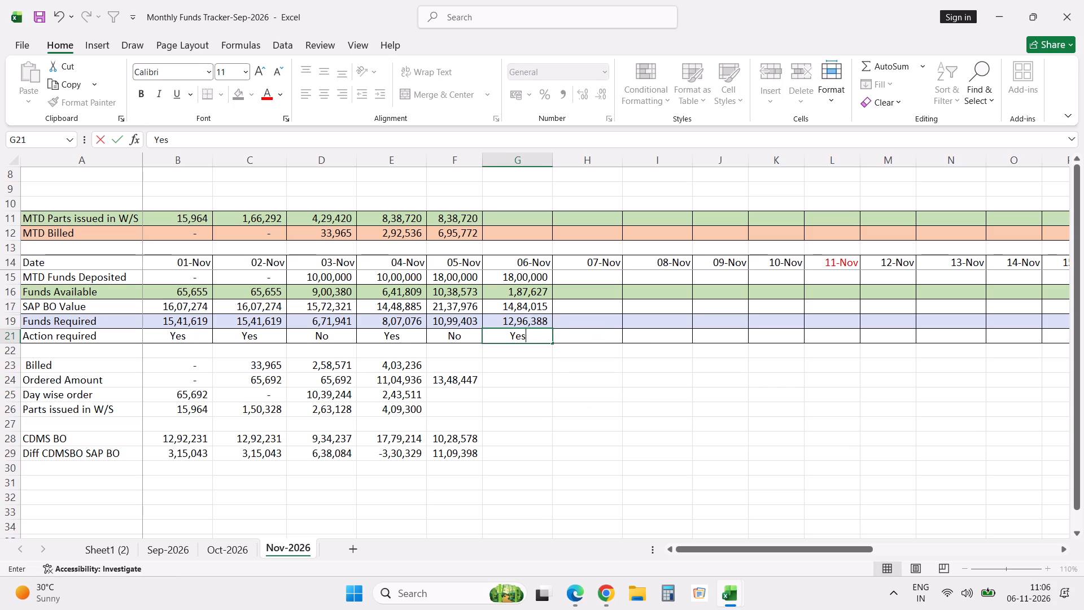
{"action": "key", "text": "Return"}
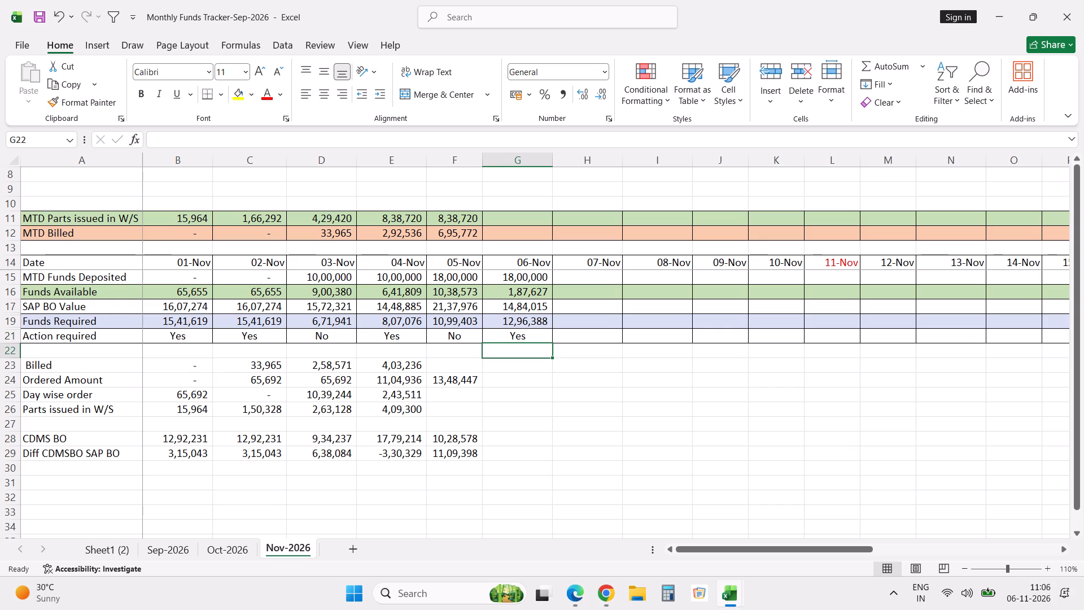
Enter yesterday's billing amount from the Back Order Statement, 307869, in the tracker's 05-Nov Billed cell.
{"action": "left_click", "coordinate": [416, 365]}
{"action": "key", "text": "Right"}
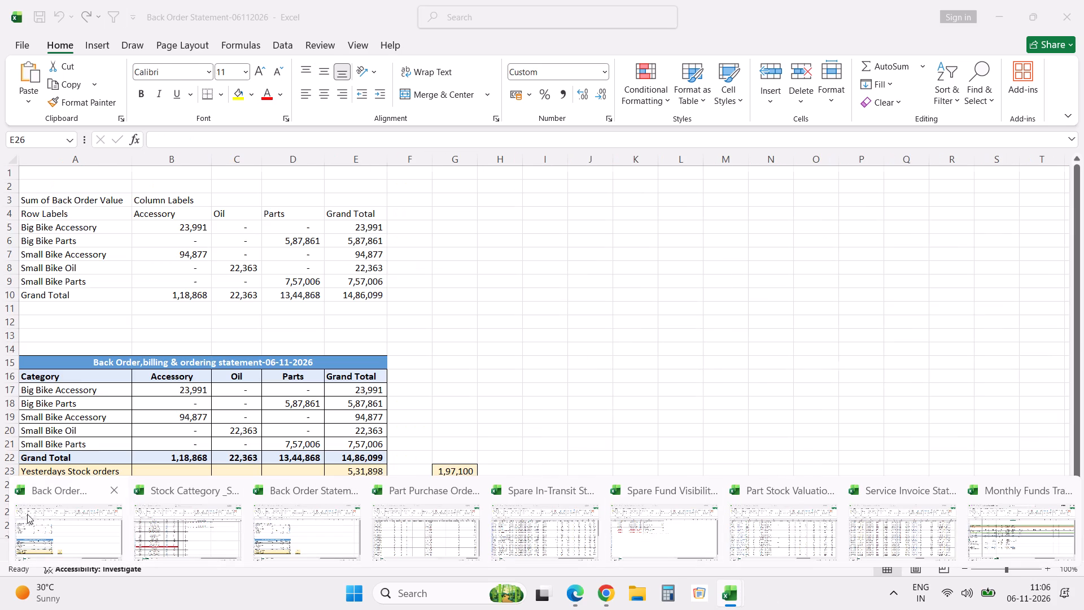
{"action": "left_click", "coordinate": [24, 513]}
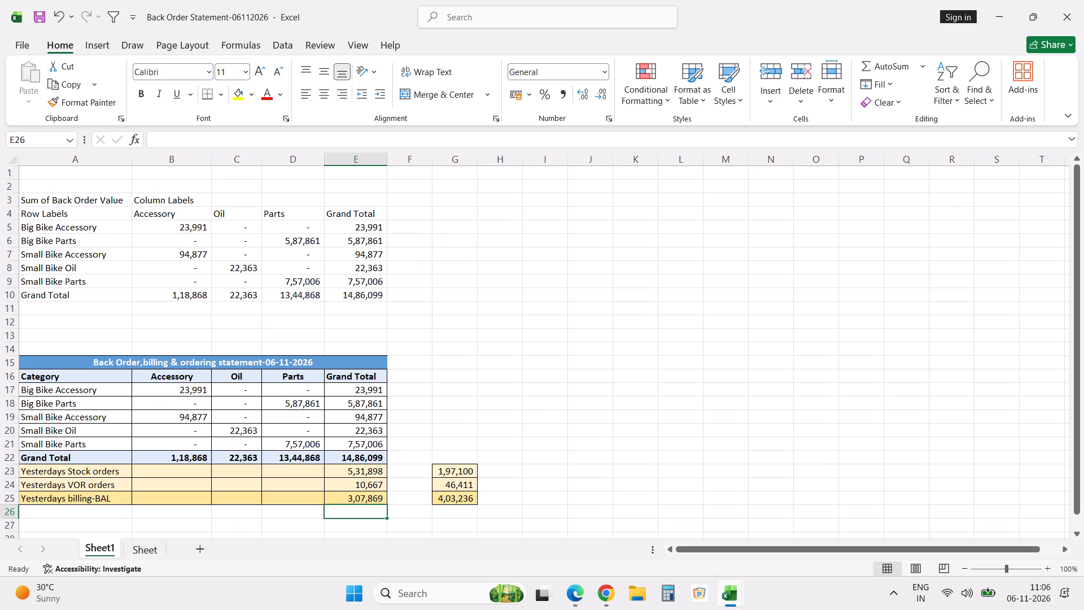
{"action": "key", "text": "alt+Tab"}
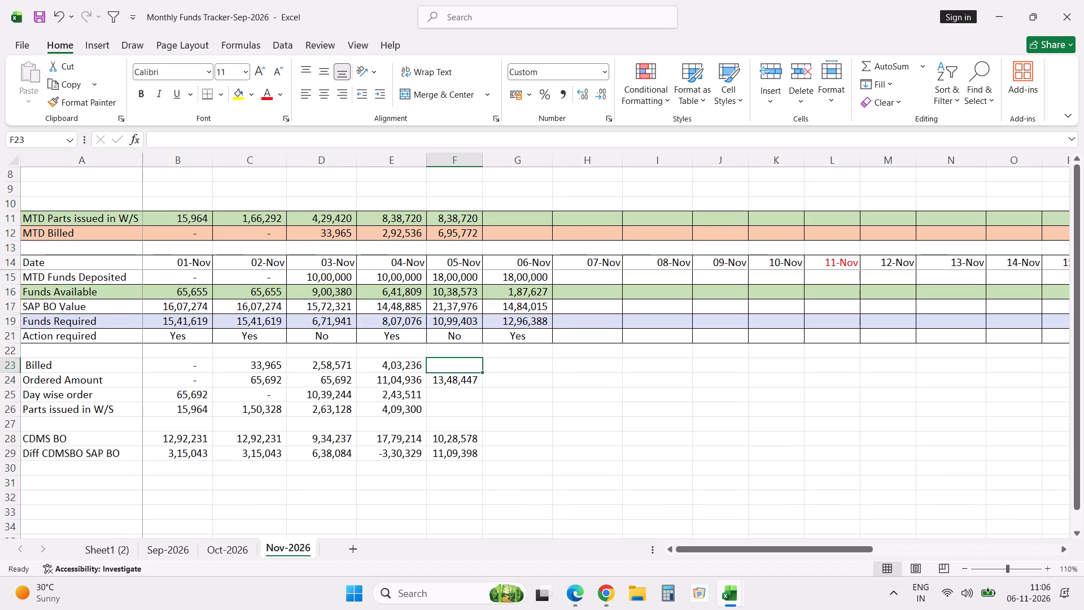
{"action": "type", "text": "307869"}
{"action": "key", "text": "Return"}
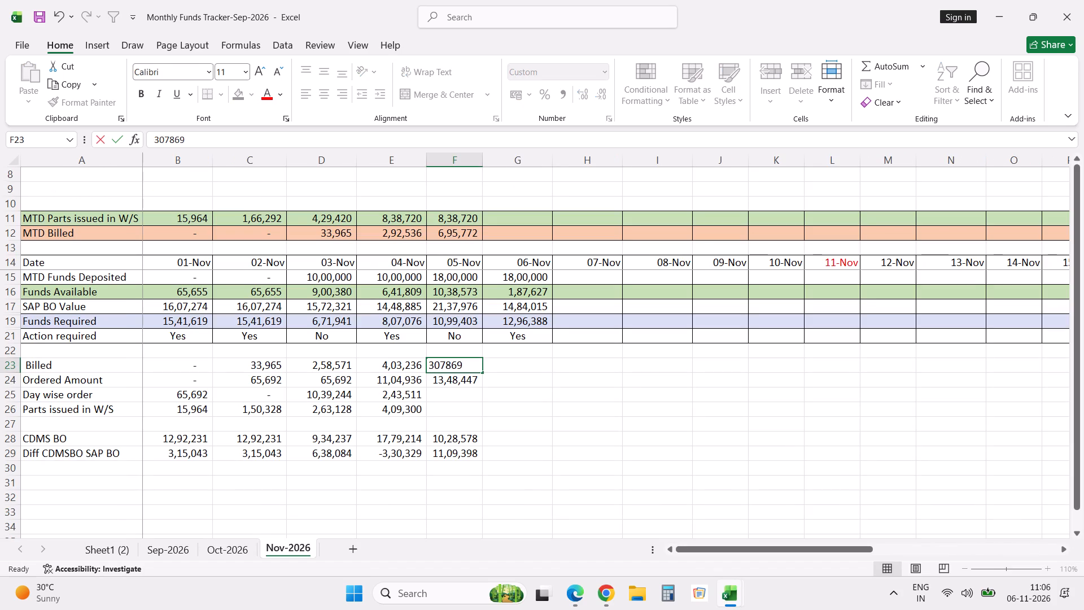
Sum yesterday's stock and VOR orders in the Back Order Statement and enter 542565 as the tracker's 05-Nov Day wise order.
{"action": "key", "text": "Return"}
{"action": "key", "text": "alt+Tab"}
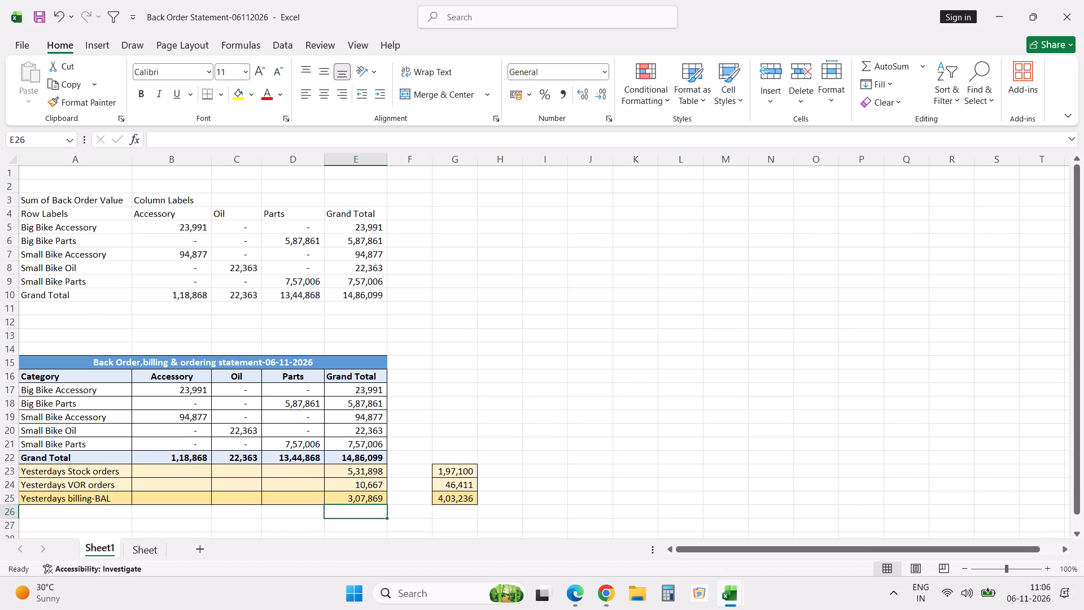
{"action": "left_click", "coordinate": [382, 470]}
{"action": "key", "text": "shift+Down"}
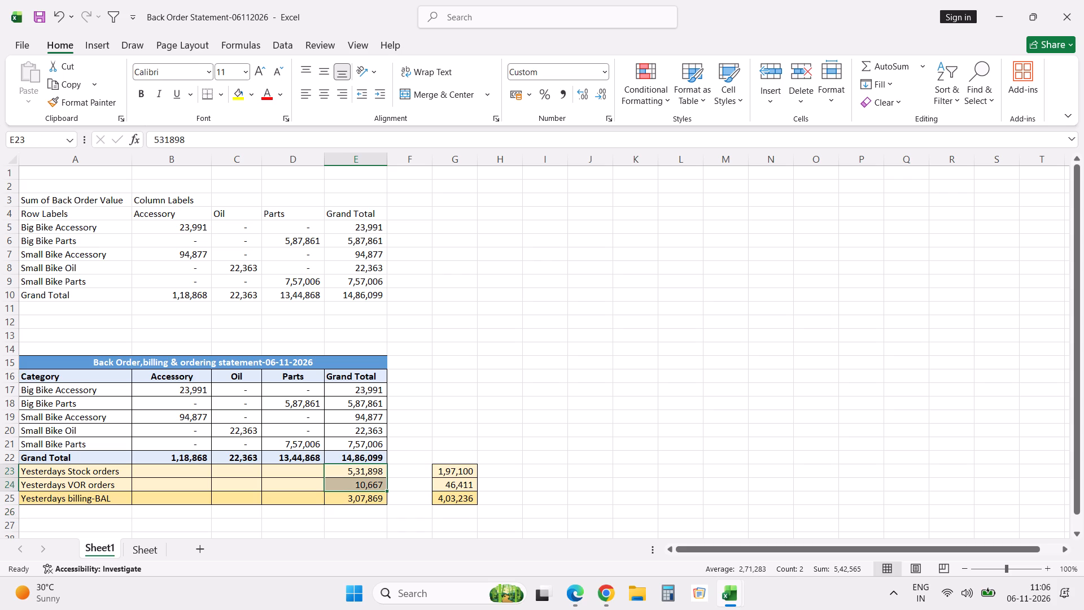
{"action": "key", "text": "alt+Tab"}
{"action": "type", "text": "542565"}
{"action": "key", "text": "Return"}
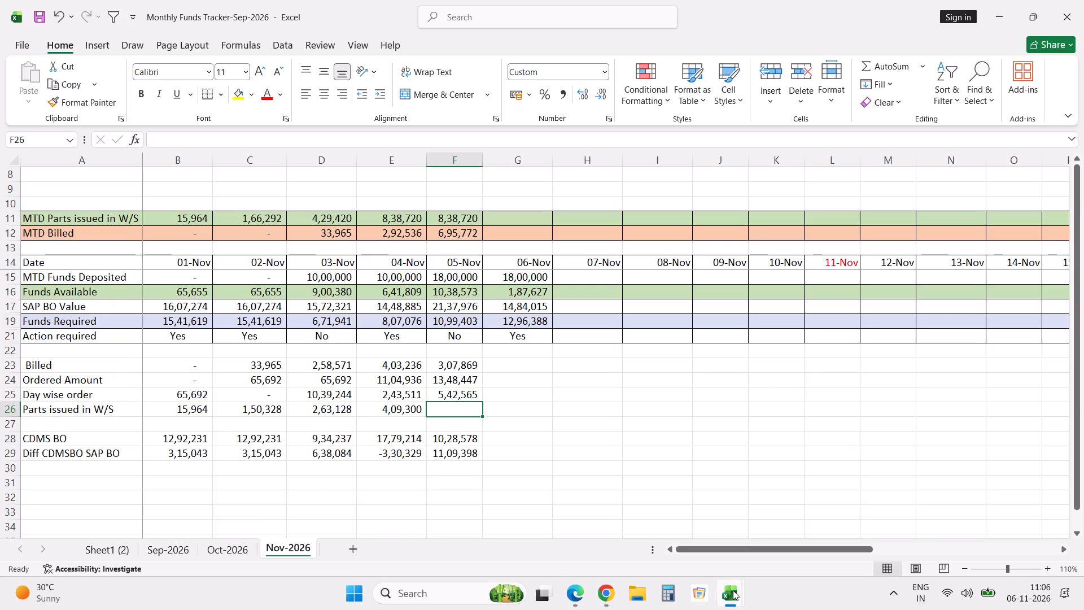
Switch to the Service Invoice Statement workbook and filter its Invoice Date column to 05 November 2026 only.
{"action": "left_click", "coordinate": [870, 529]}
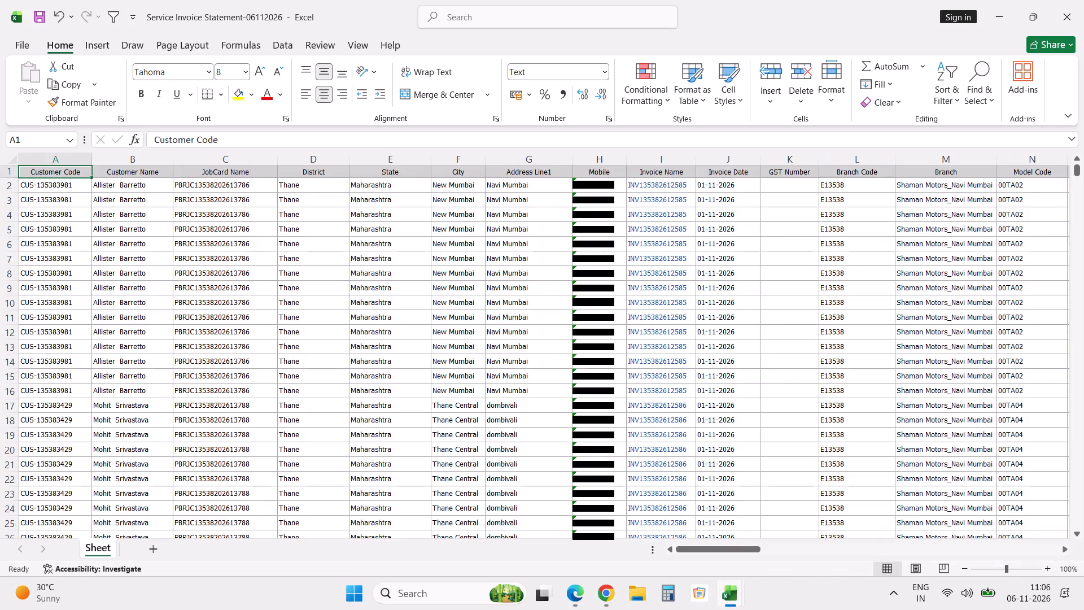
{"action": "type", "text": "dff"}
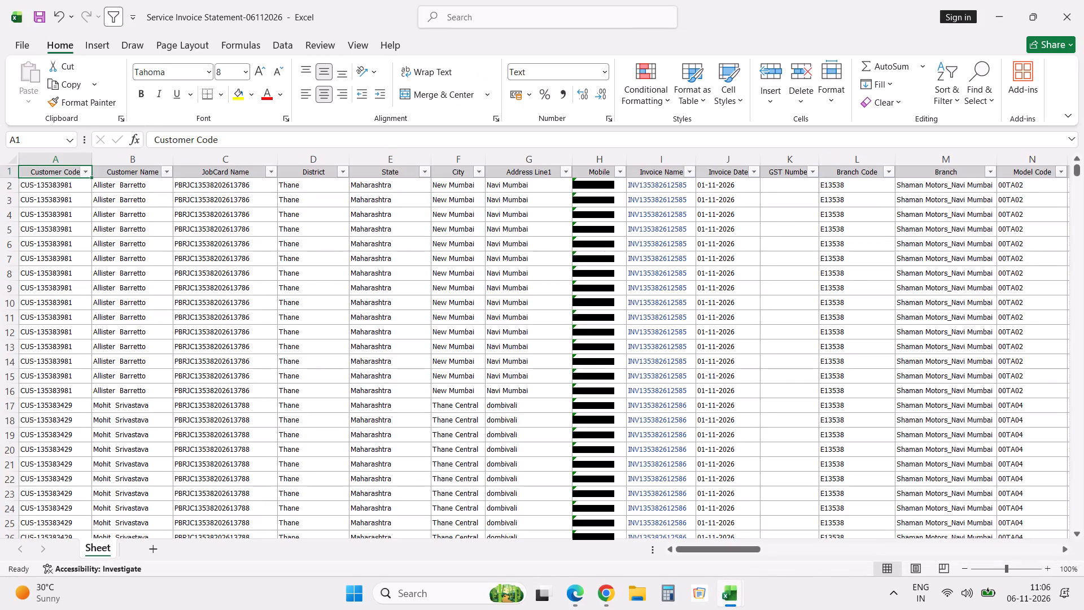
{"action": "left_click", "coordinate": [754, 172]}
{"action": "left_click", "coordinate": [638, 354]}
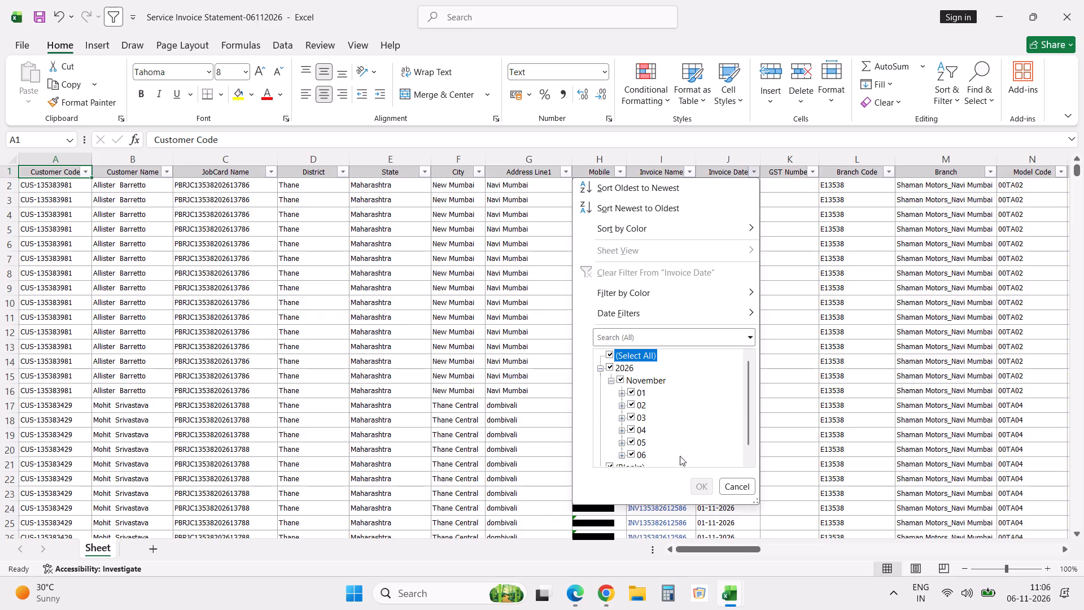
{"action": "left_click", "coordinate": [631, 441]}
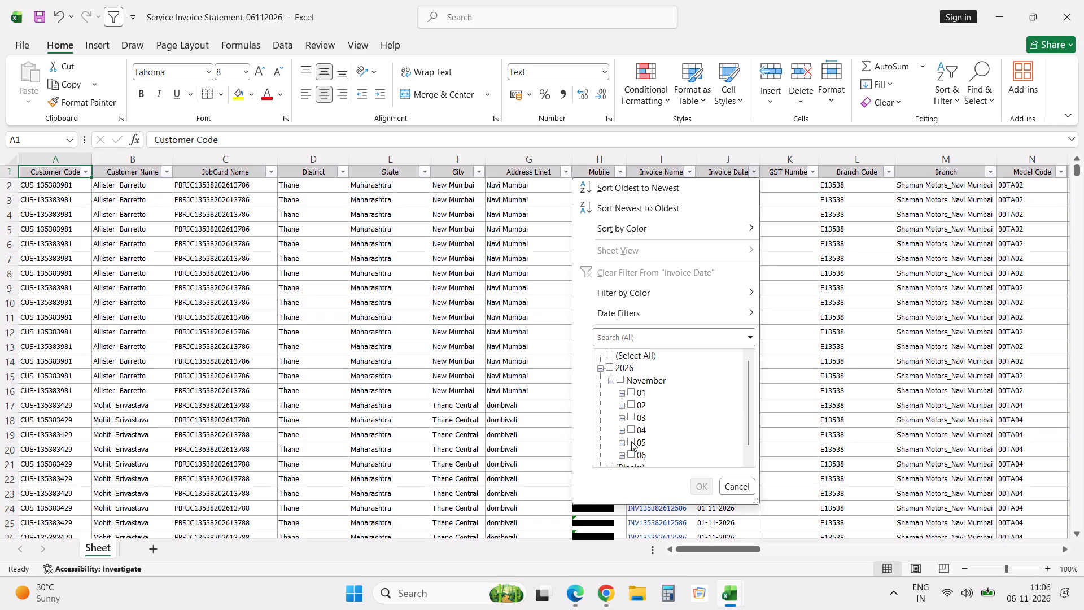
{"action": "left_click", "coordinate": [702, 489]}
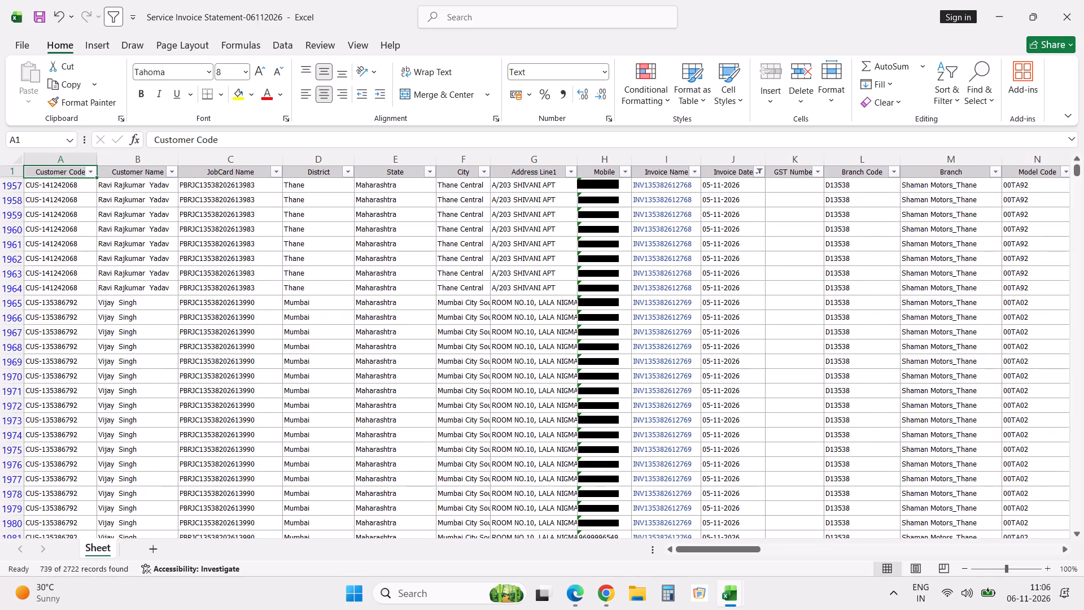
Sum the filtered Taxable Amount column and enter 339248 as the tracker's 05-Nov Parts issued in W/S.
{"action": "left_click", "coordinate": [731, 176]}
{"action": "key", "text": "Right"}
{"action": "key", "text": "ctrl+Right"}
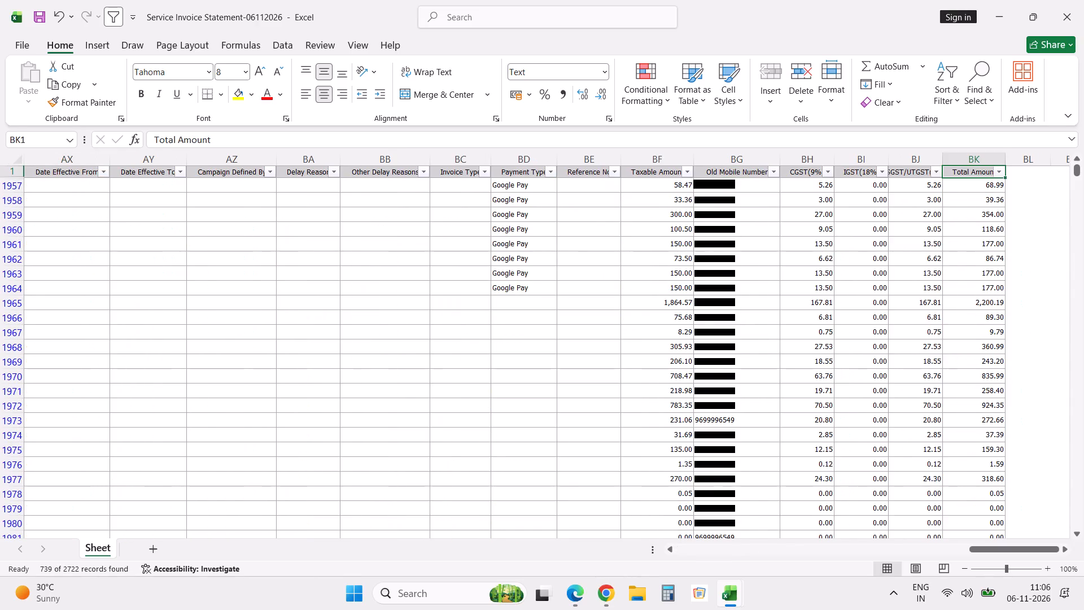
{"action": "key", "text": "Left"}
{"action": "key", "text": "Left"}
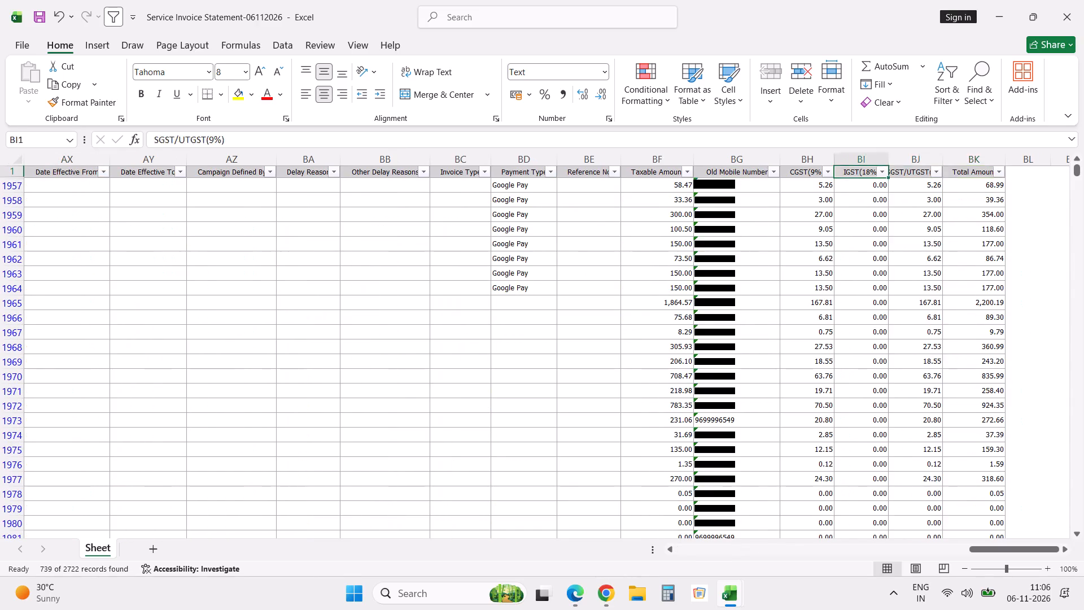
{"action": "key", "text": "Left"}
{"action": "key", "text": "Left"}
{"action": "key", "text": "Left"}
{"action": "key", "text": "Down"}
{"action": "key", "text": "ctrl+shift+Down"}
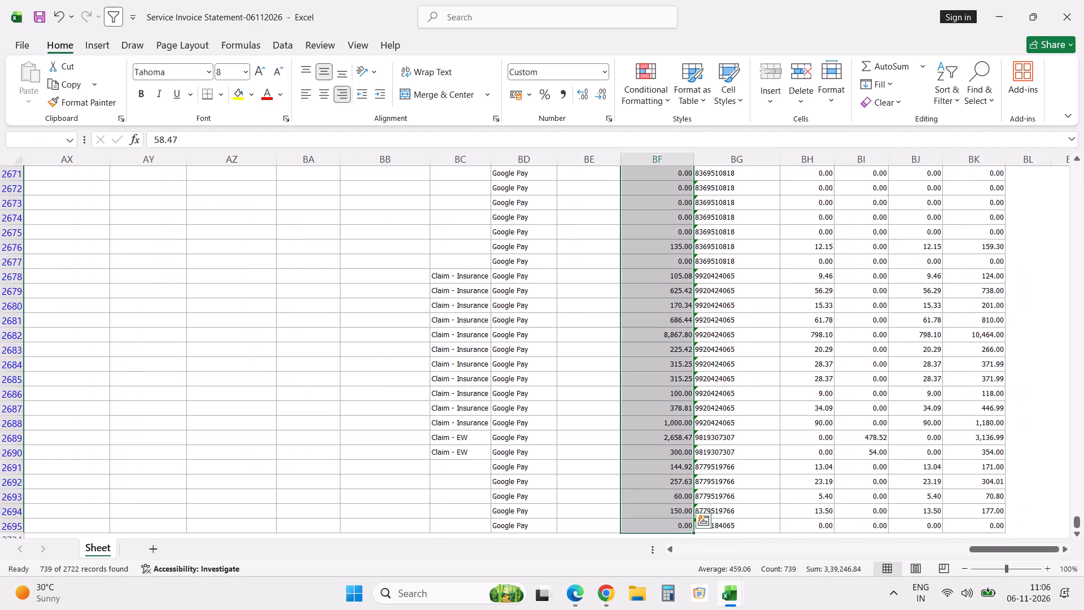
{"action": "key", "text": "alt+Tab"}
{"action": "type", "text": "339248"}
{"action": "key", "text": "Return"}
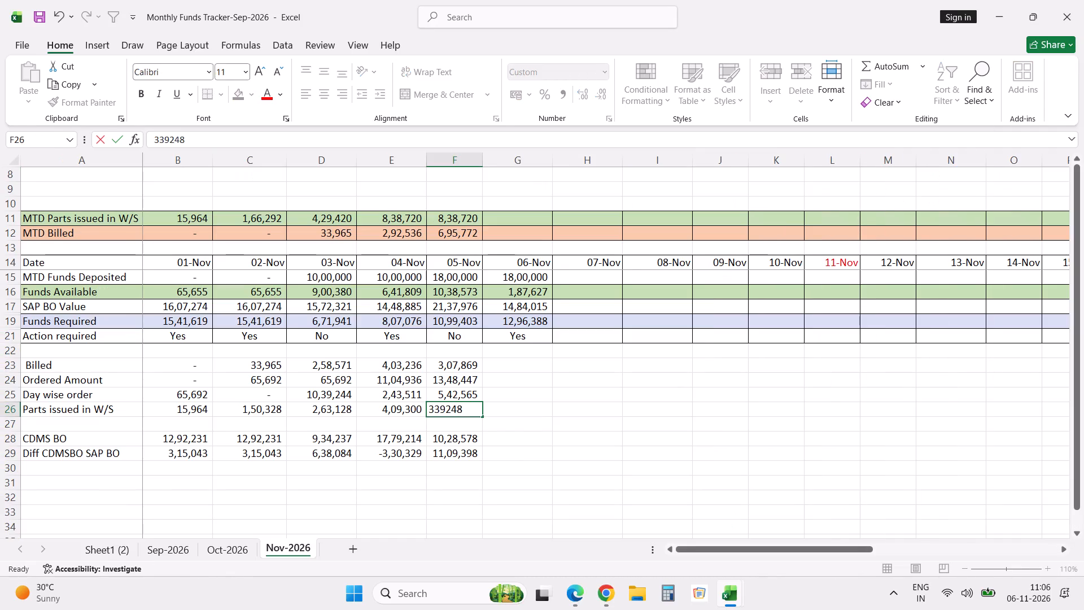
Correct the 05-Nov Parts issued in W/S entry to 339247.
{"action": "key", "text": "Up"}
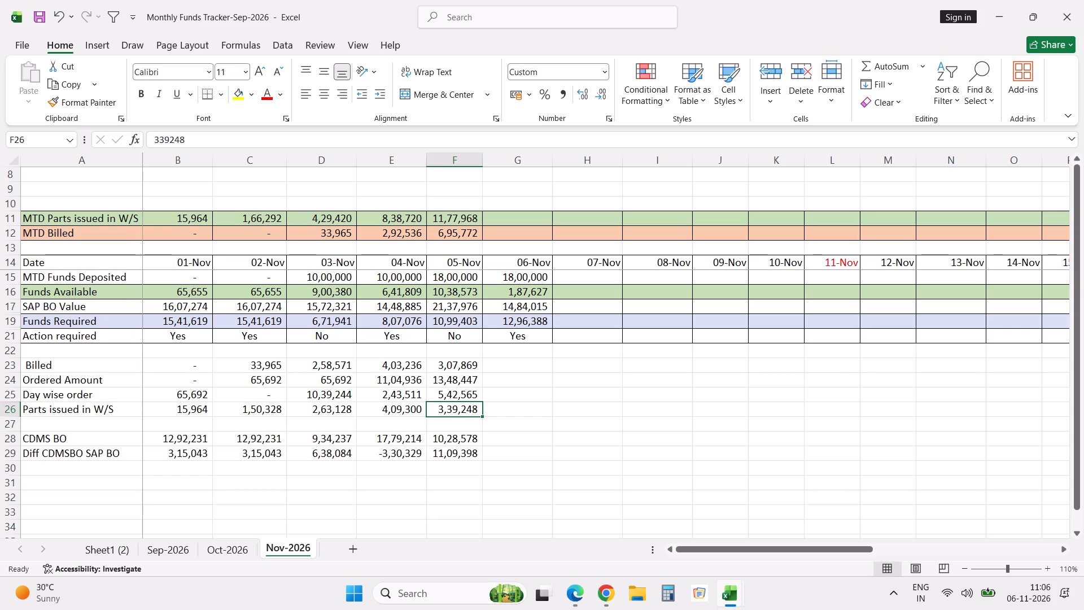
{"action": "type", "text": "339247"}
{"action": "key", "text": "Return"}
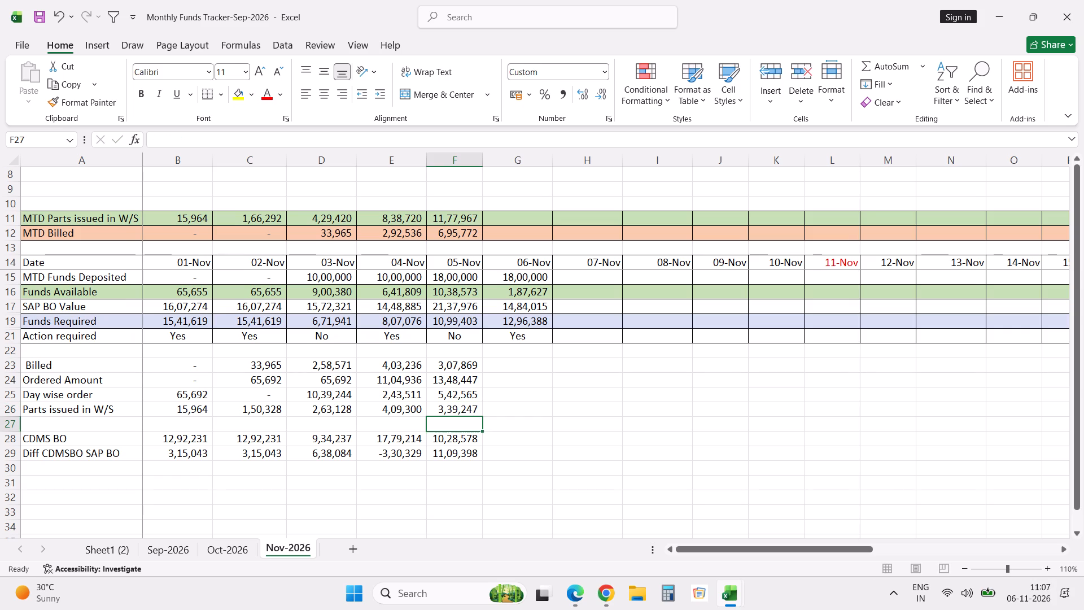
Return to the Service Invoice Statement and remove the filter so all invoice dates are included.
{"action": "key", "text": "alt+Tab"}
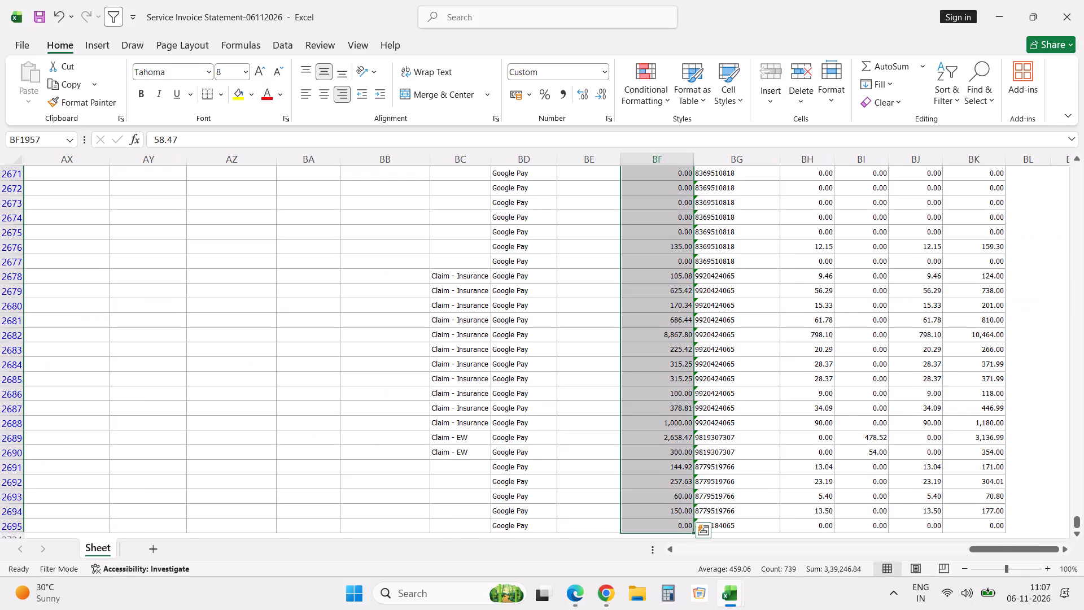
{"action": "scroll", "coordinate": [731, 176], "scroll_direction": "up", "scroll_amount": 20}
{"action": "scroll", "coordinate": [731, 176], "scroll_direction": "up", "scroll_amount": 12}
{"action": "left_click", "coordinate": [637, 279]}
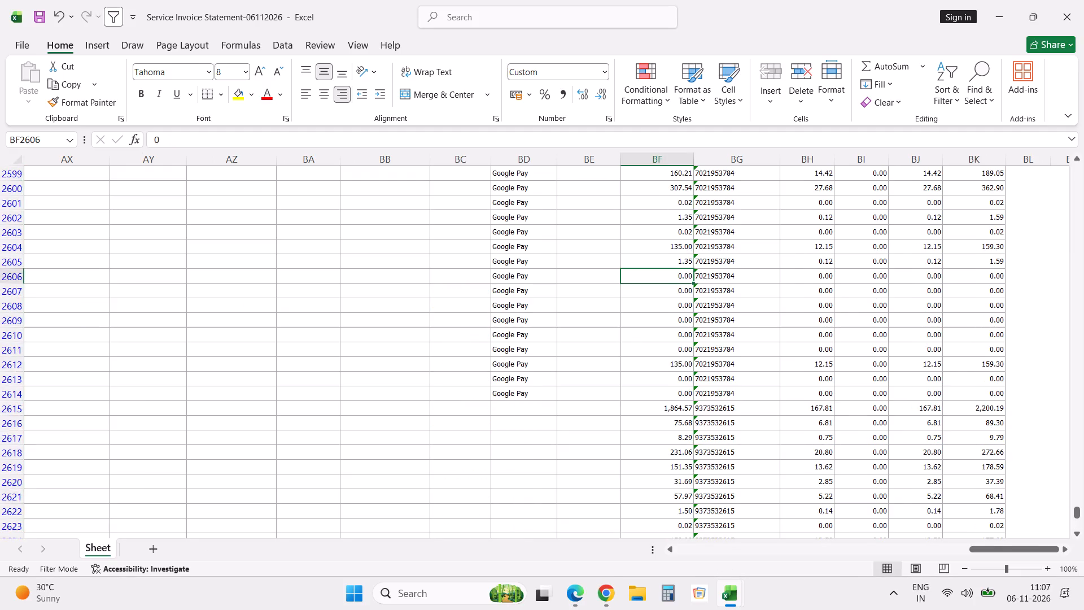
{"action": "key", "text": "ctrl+Up"}
{"action": "type", "text": "dff"}
Format the Taxable Amount values down to the total row with comma style and no decimals.
{"action": "left_click", "coordinate": [640, 159]}
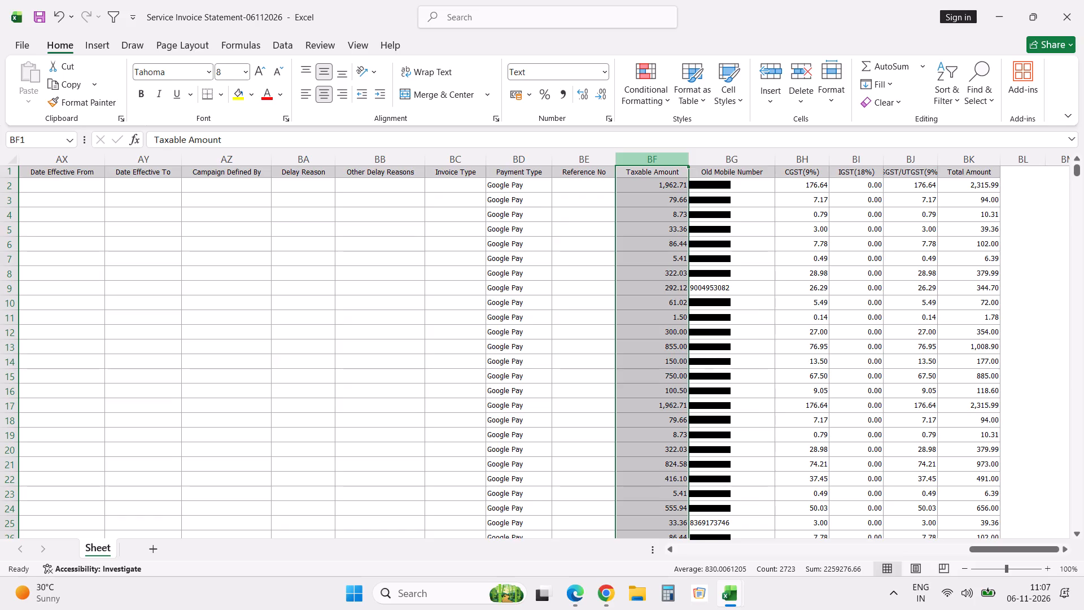
{"action": "left_click", "coordinate": [674, 188]}
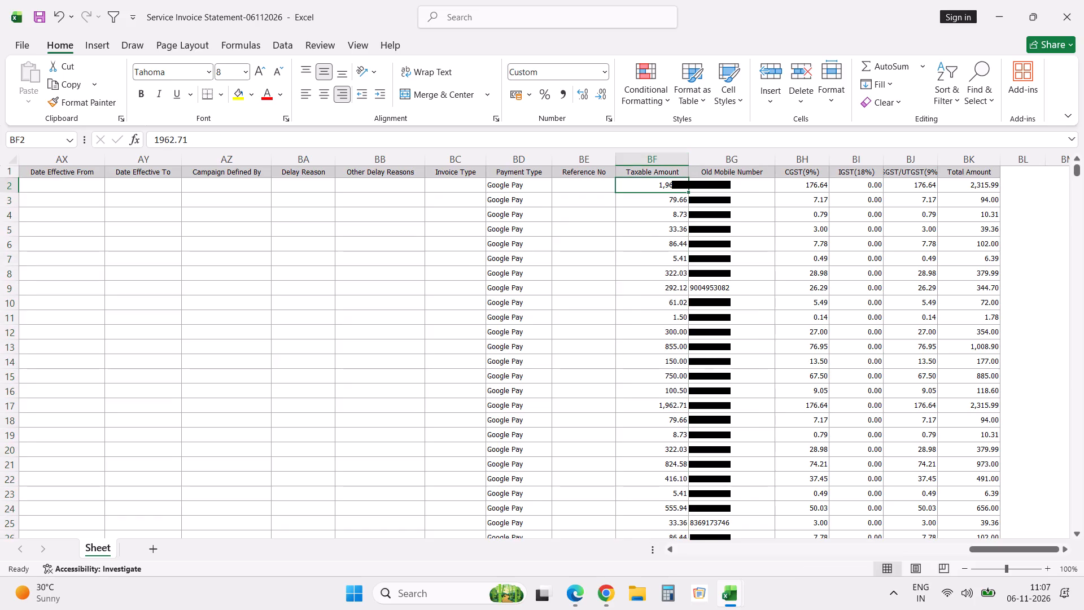
{"action": "left_click", "coordinate": [564, 96]}
{"action": "triple_click", "coordinate": [603, 94]}
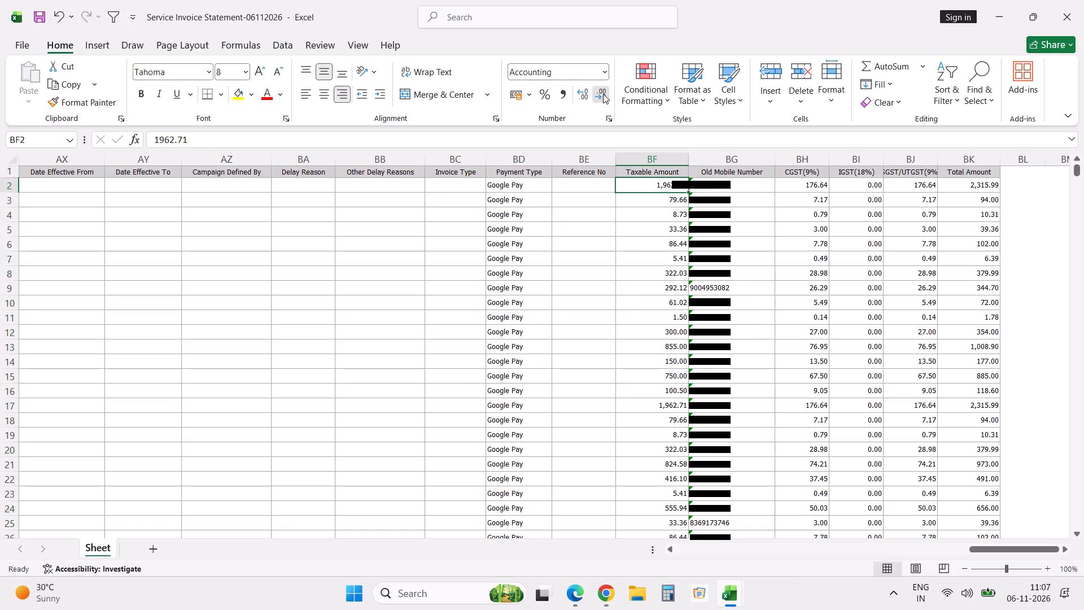
{"action": "key", "text": "ctrl+shift+Down"}
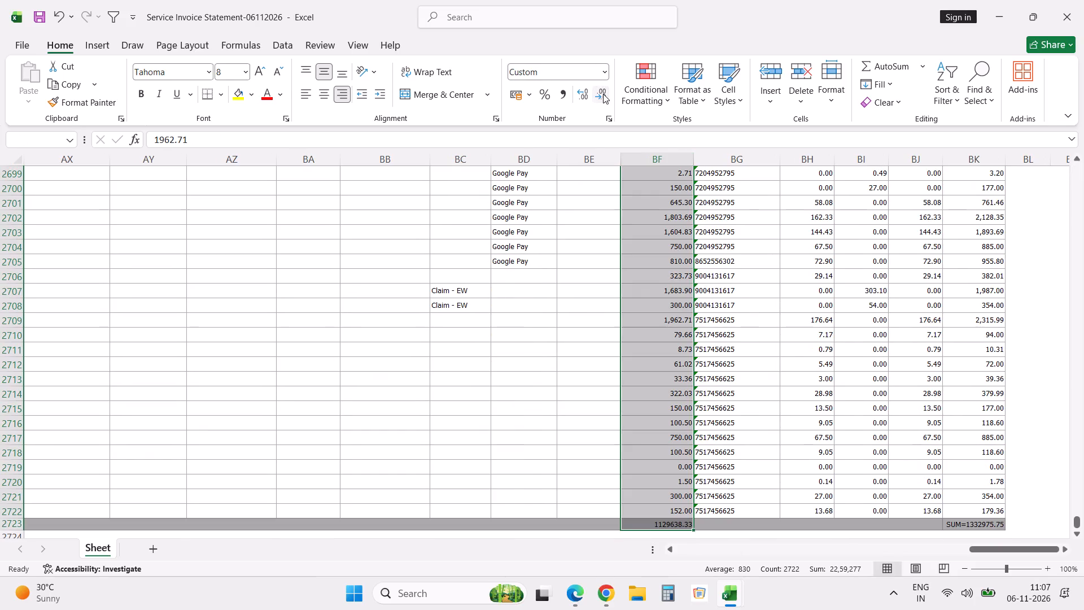
{"action": "key", "text": "F4"}
{"action": "key", "text": "Up"}
{"action": "key", "text": "Down"}
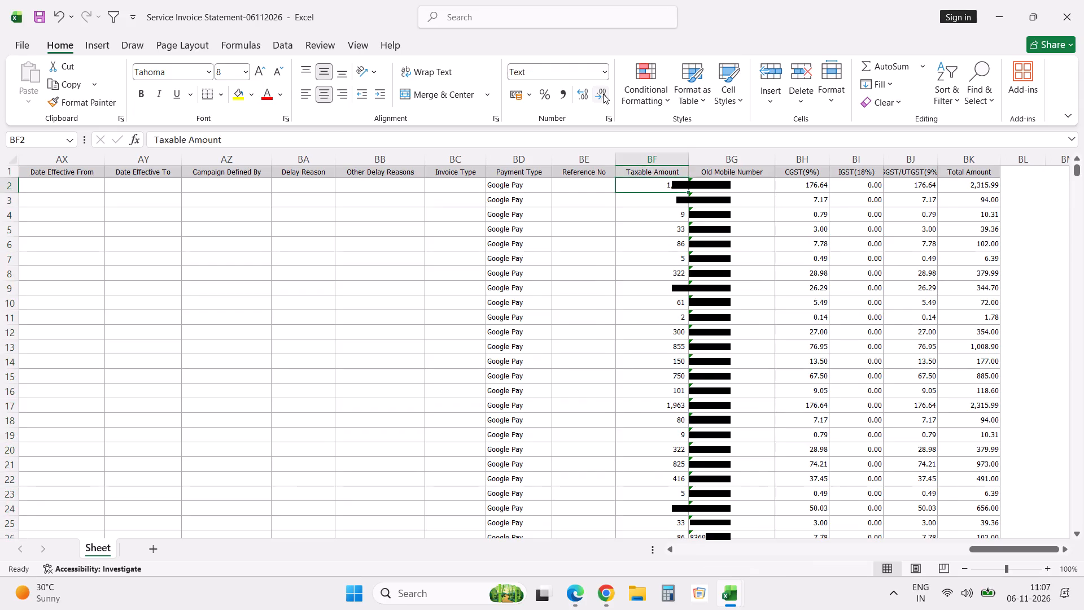
Sum all Taxable Amount entries excluding the total row and enter 1129638 in the tracker's empty cell F33, checking it against the statement.
{"action": "key", "text": "ctrl+shift+Down"}
{"action": "key", "text": "shift+Up"}
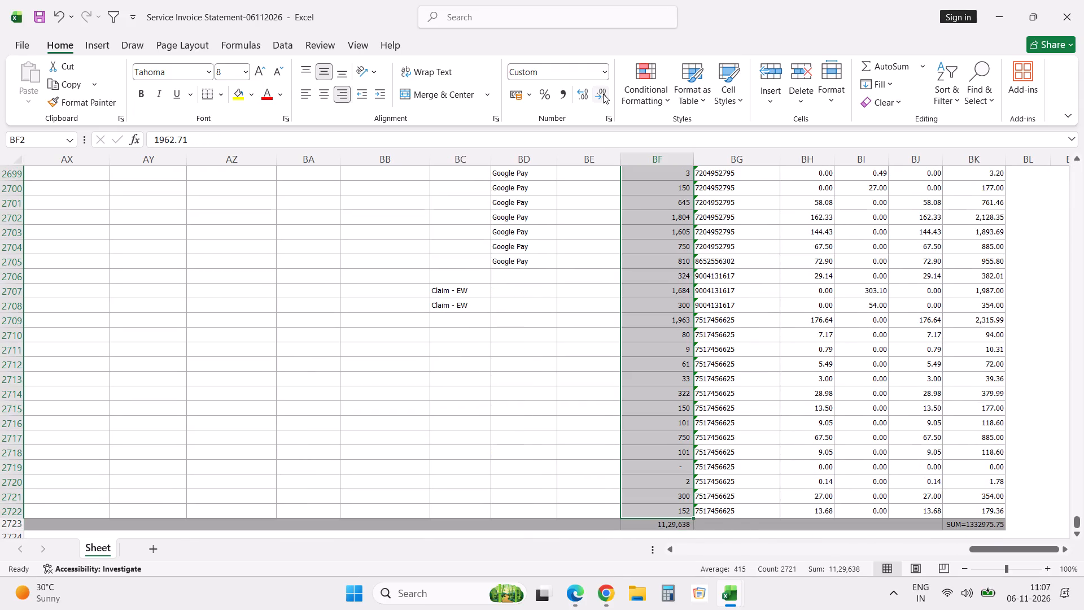
{"action": "key", "text": "alt+Tab"}
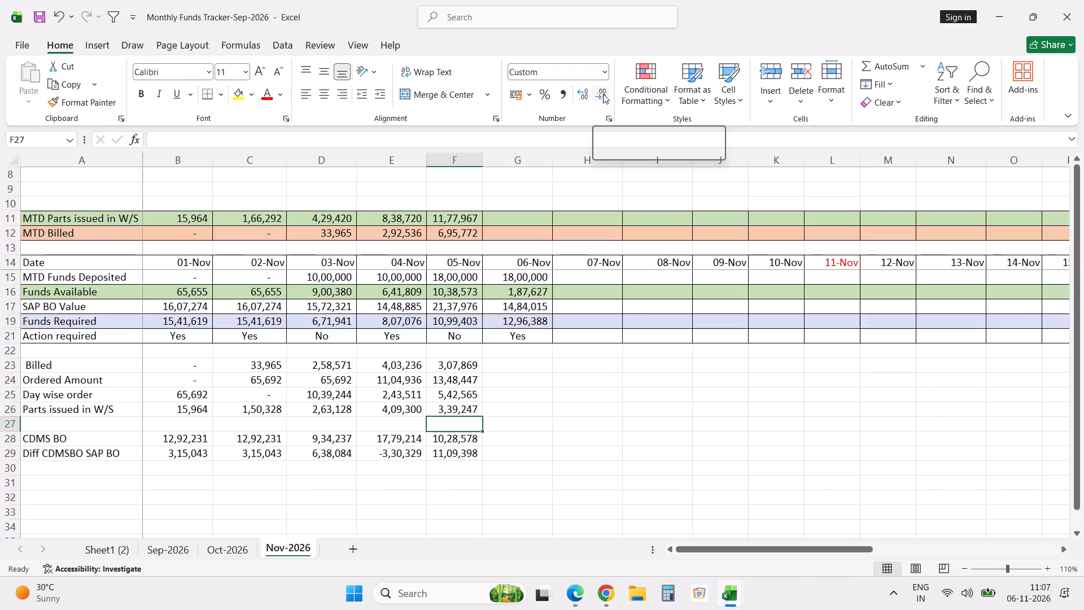
{"action": "key", "text": "alt+Tab"}
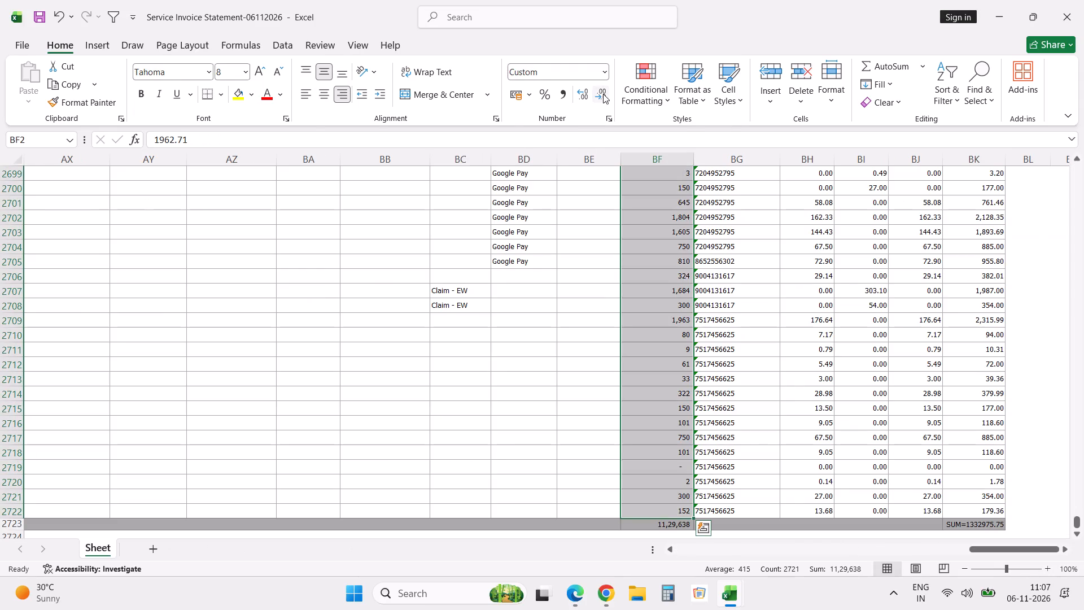
{"action": "key", "text": "alt+Tab"}
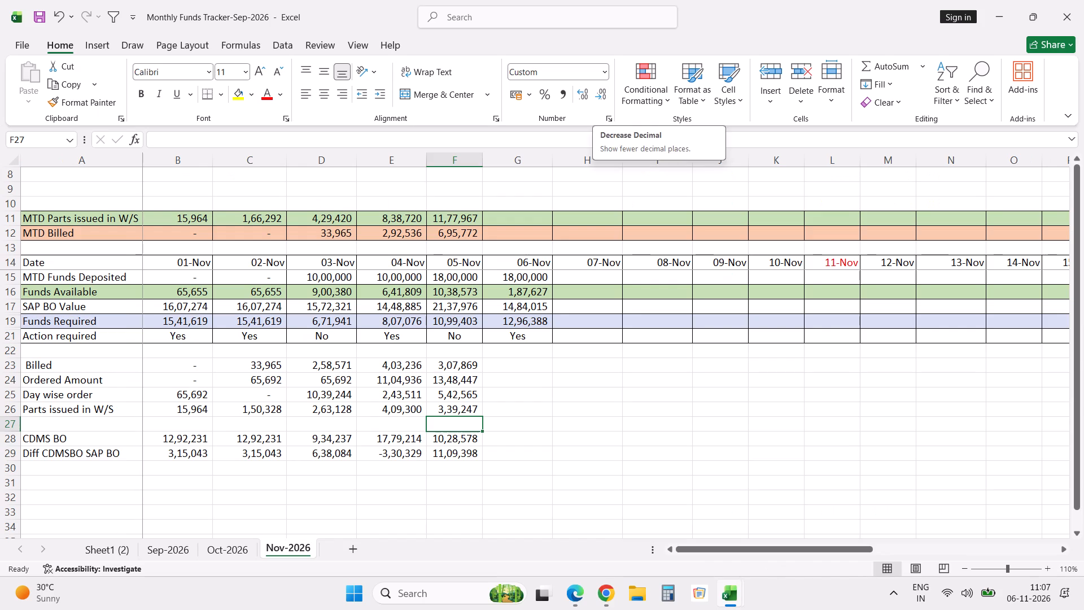
{"action": "left_click", "coordinate": [466, 216]}
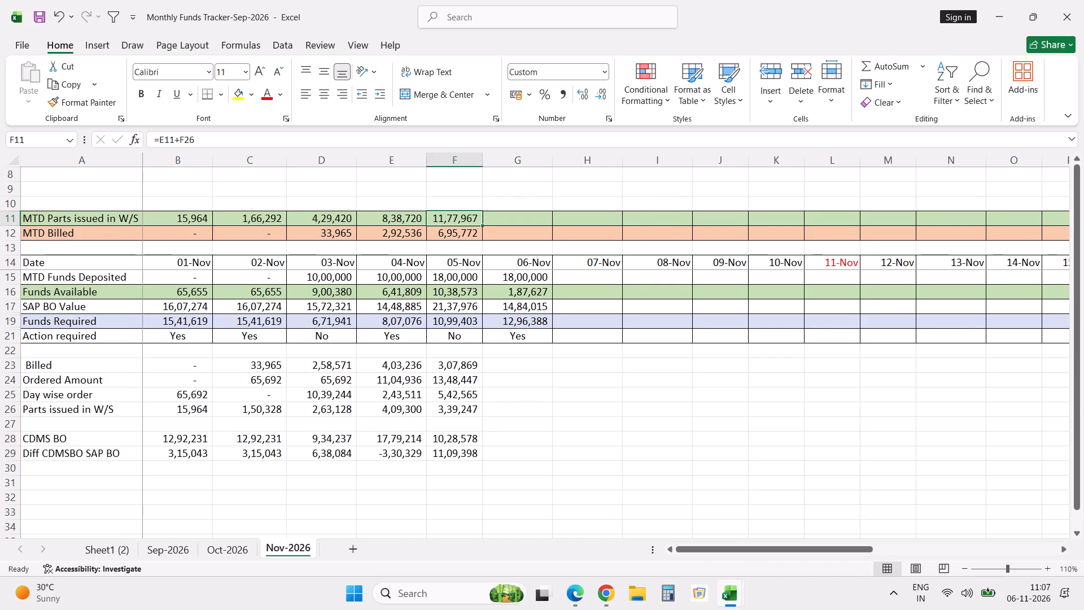
{"action": "key", "text": "F2"}
{"action": "key", "text": "Escape"}
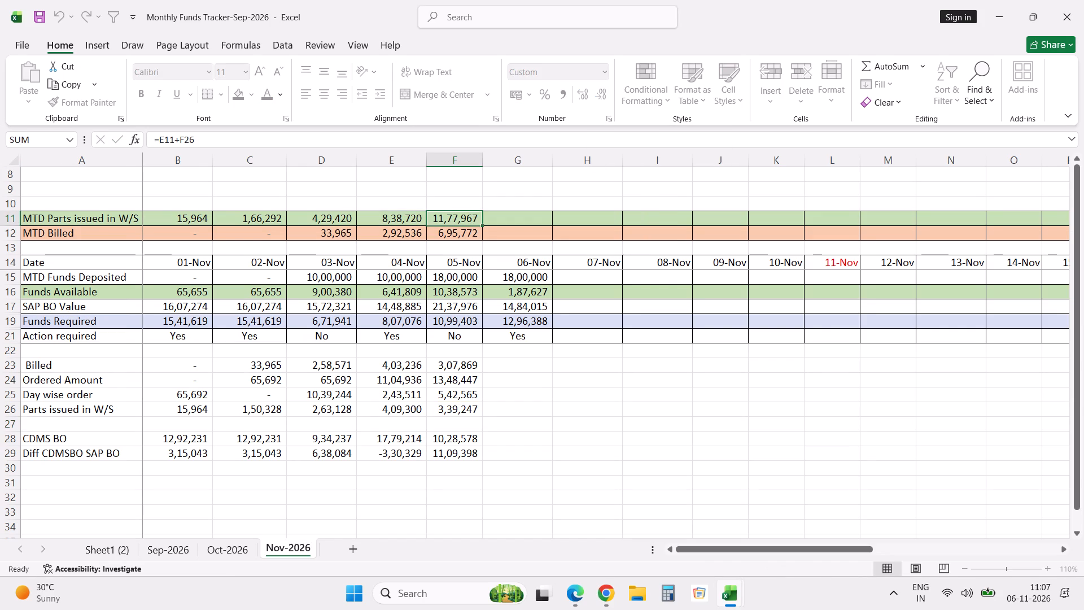
{"action": "left_click", "coordinate": [470, 507]}
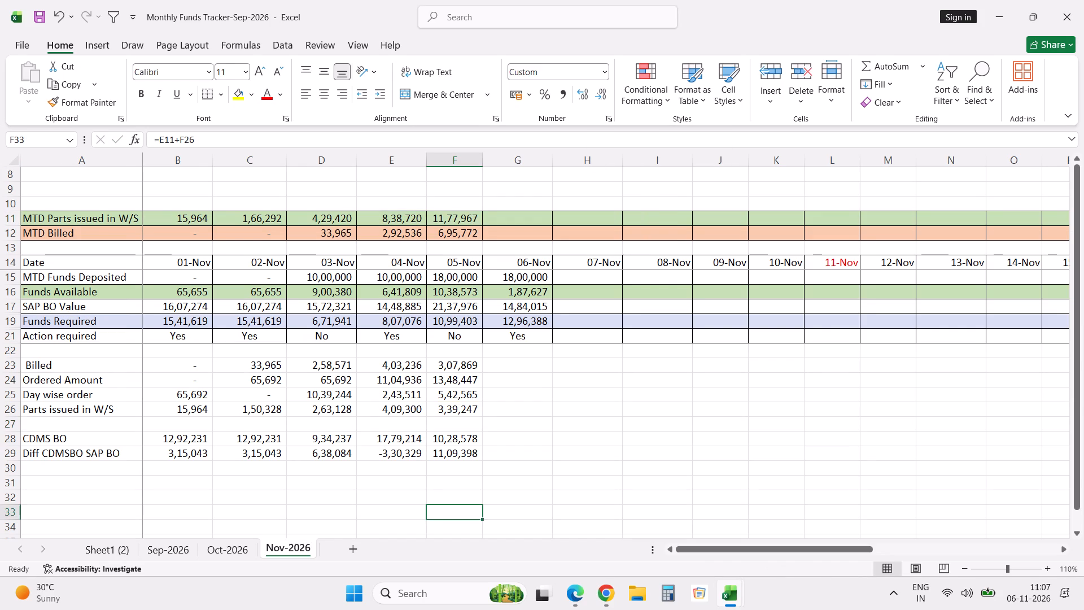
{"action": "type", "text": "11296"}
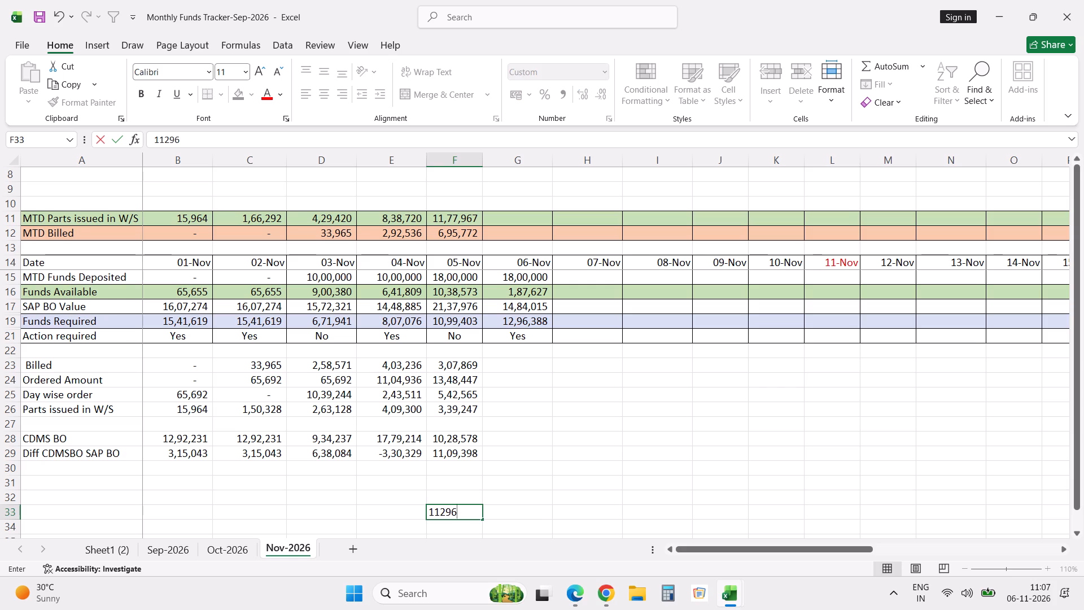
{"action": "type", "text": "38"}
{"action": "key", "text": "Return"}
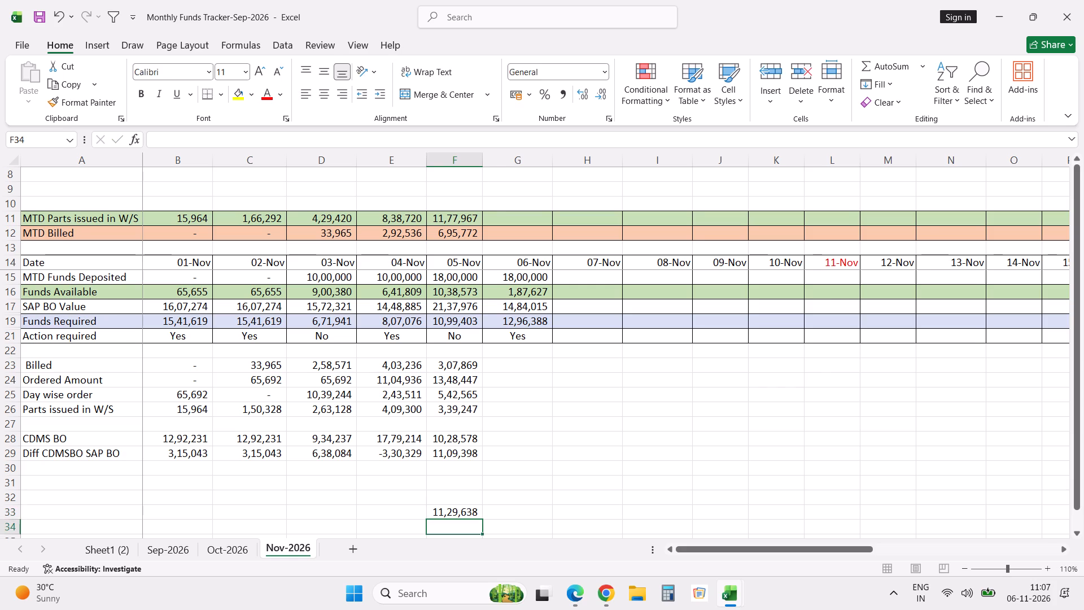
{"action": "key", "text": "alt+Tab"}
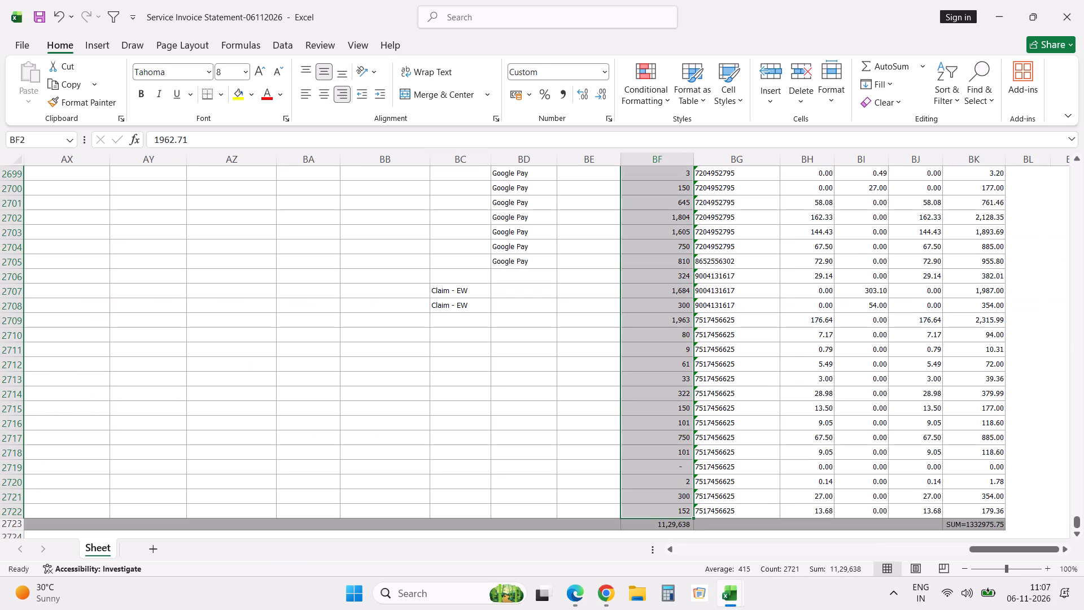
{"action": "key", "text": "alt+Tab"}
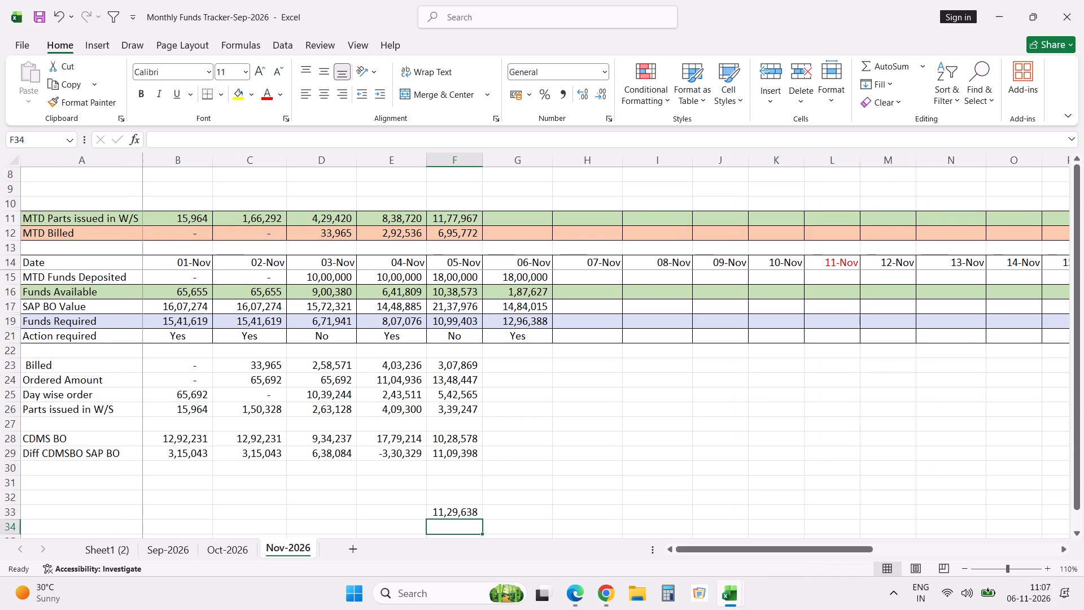
In cell F34, calculate F33 minus the 05-Nov MTD Parts issued in W/S value.
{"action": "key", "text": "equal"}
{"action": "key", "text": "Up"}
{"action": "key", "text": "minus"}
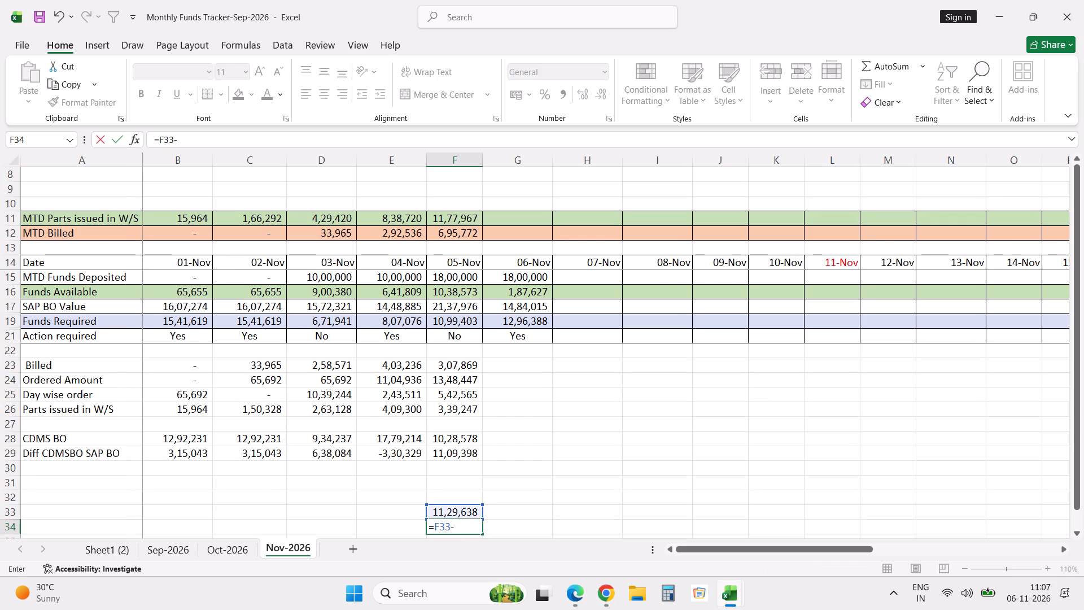
{"action": "left_click", "coordinate": [461, 222]}
{"action": "key", "text": "Return"}
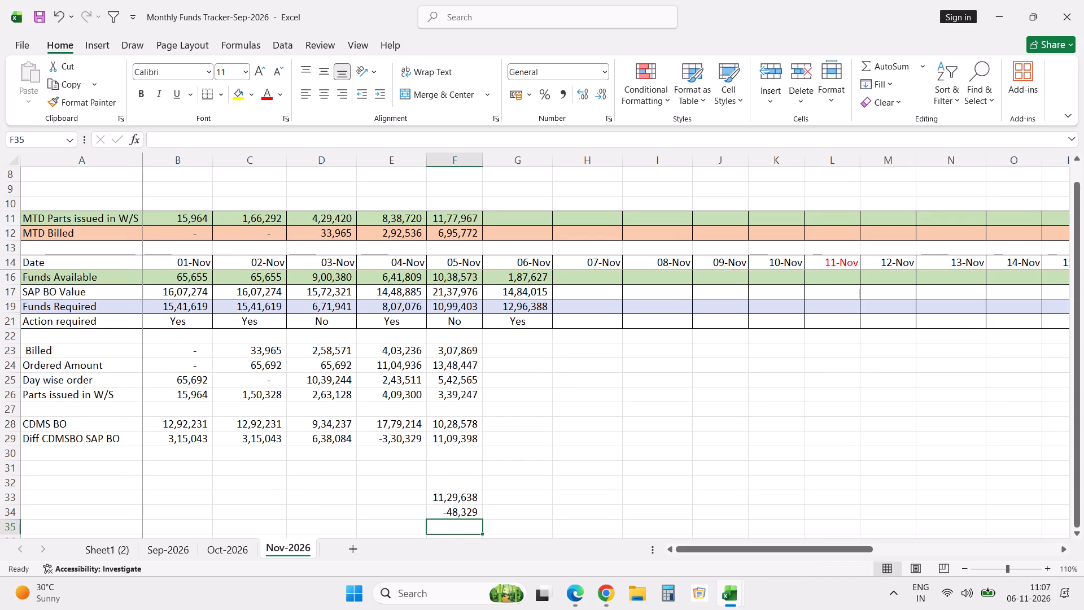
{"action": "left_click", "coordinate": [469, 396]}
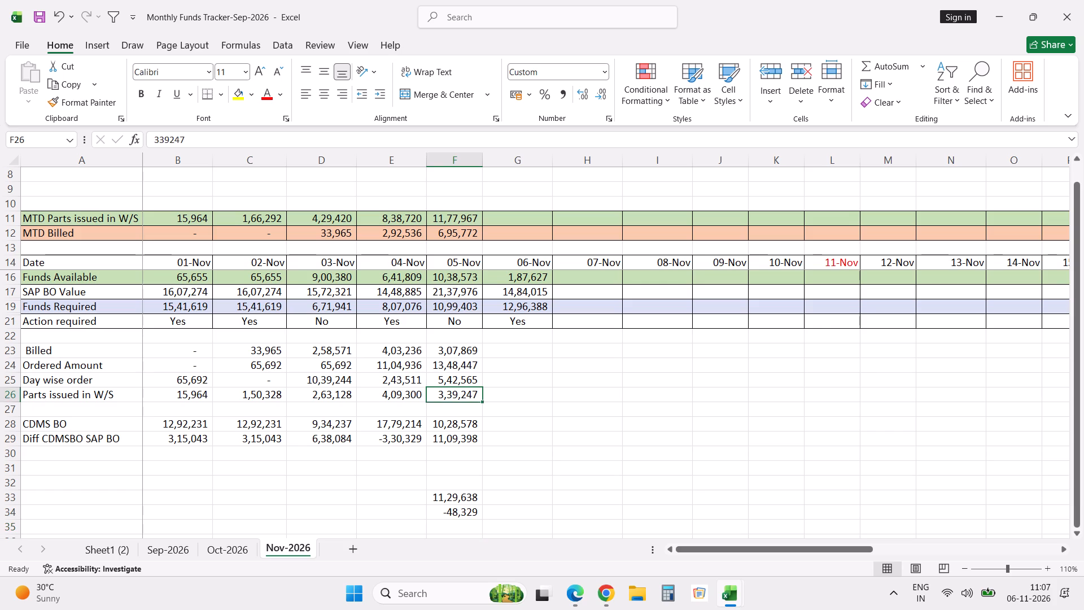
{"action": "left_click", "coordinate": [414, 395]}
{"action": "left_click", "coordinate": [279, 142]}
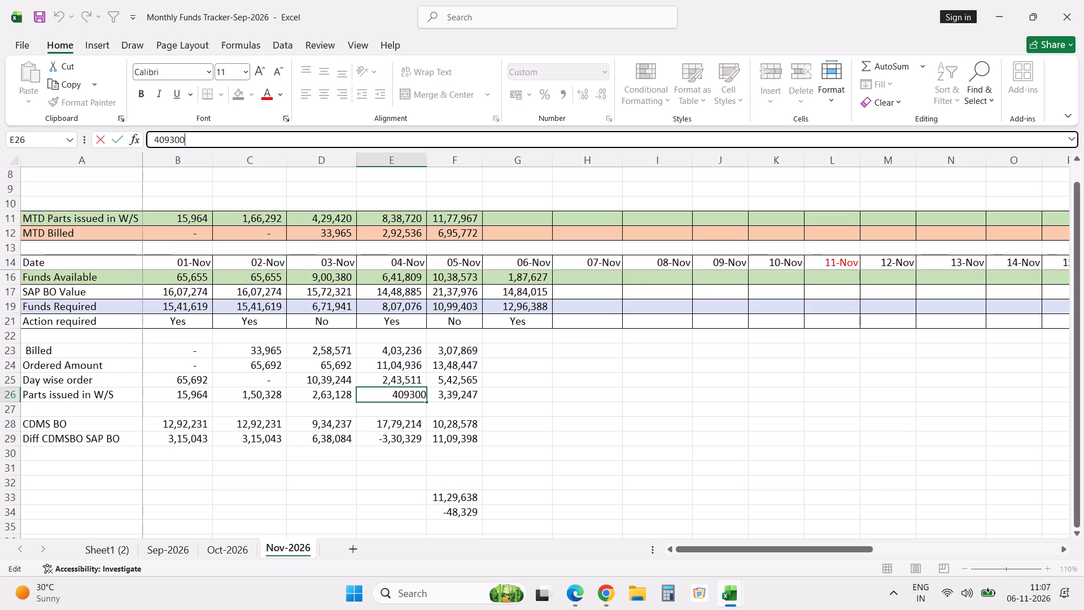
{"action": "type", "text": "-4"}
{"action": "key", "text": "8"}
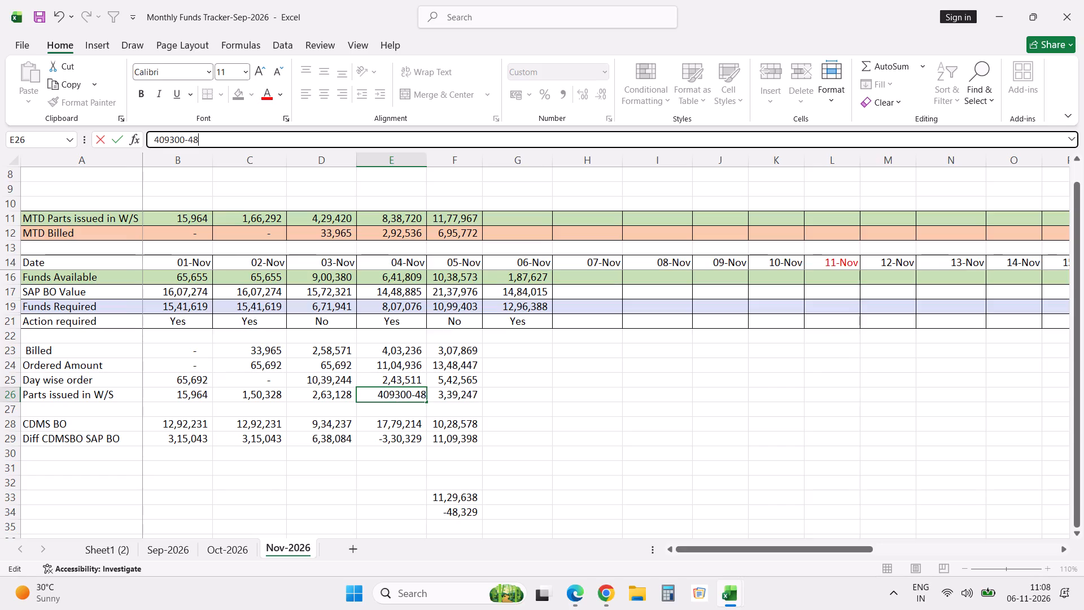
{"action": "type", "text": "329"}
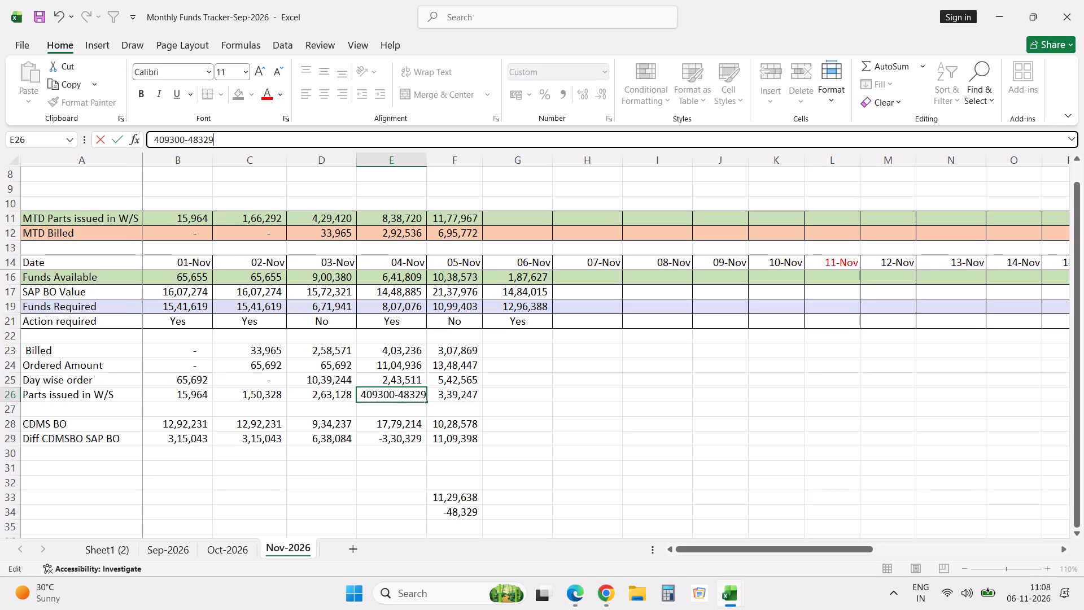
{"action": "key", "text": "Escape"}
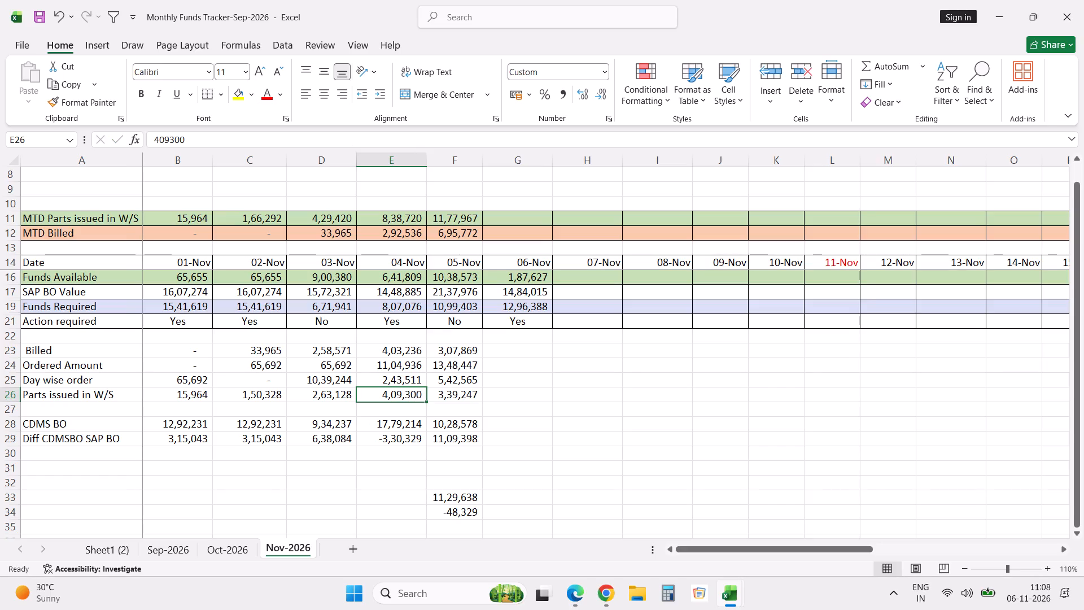
Return to the Service Invoice Statement, turn on header filters and filter Invoice Date to 01 November 2026 only.
{"action": "key", "text": "alt+Tab"}
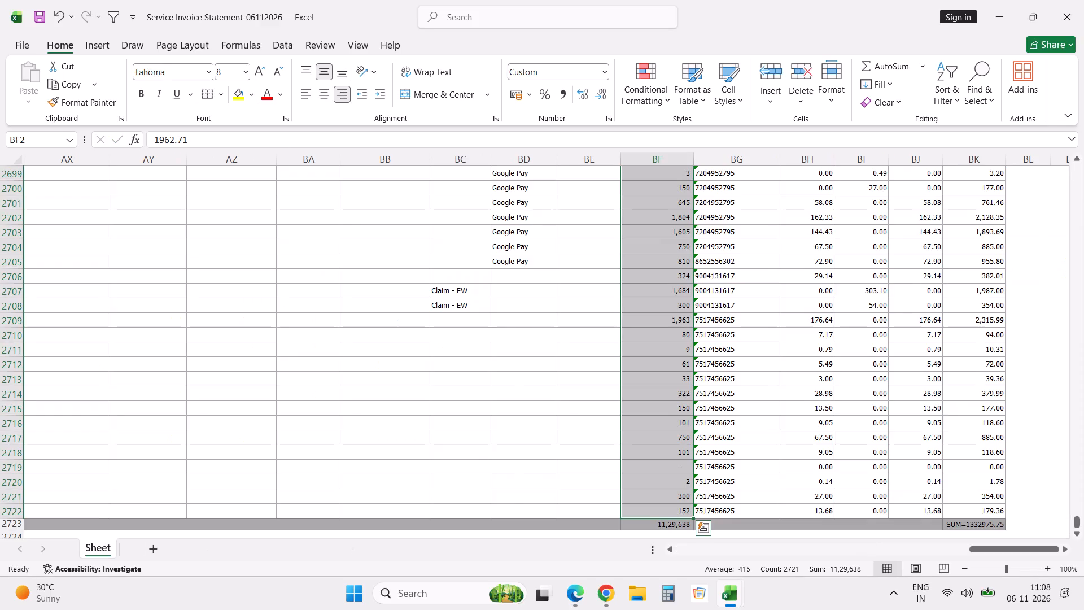
{"action": "key", "text": "Up"}
{"action": "type", "text": "dff"}
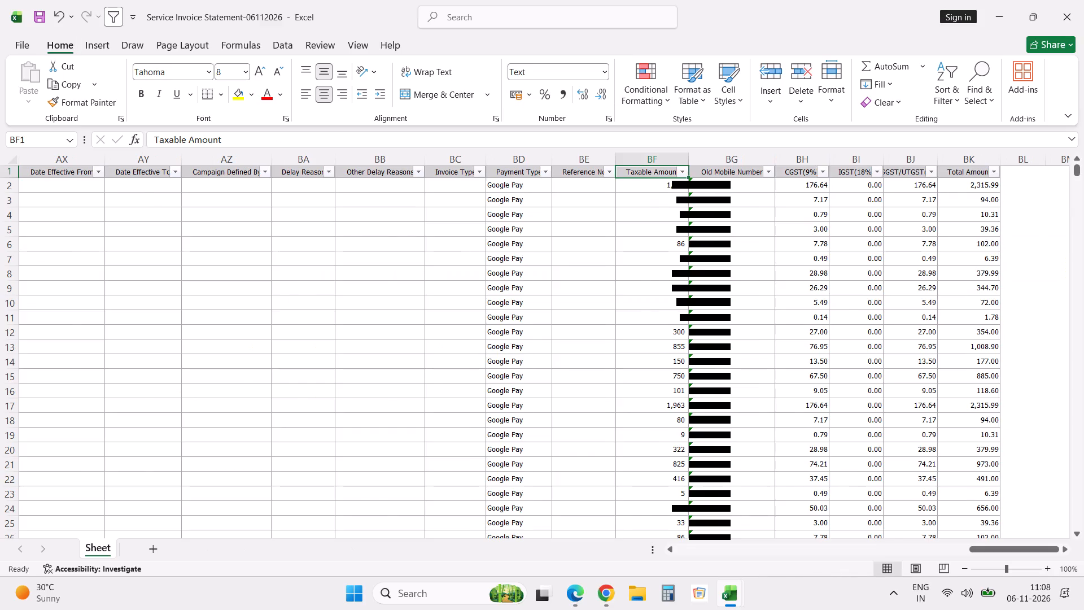
{"action": "key", "text": "ctrl+Left"}
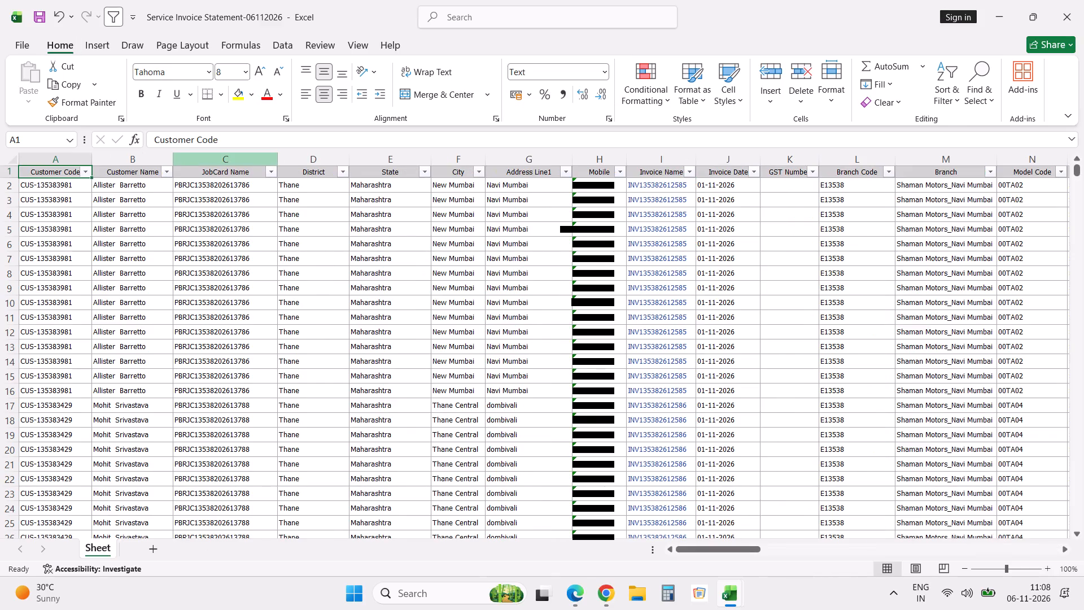
{"action": "left_click", "coordinate": [755, 177]}
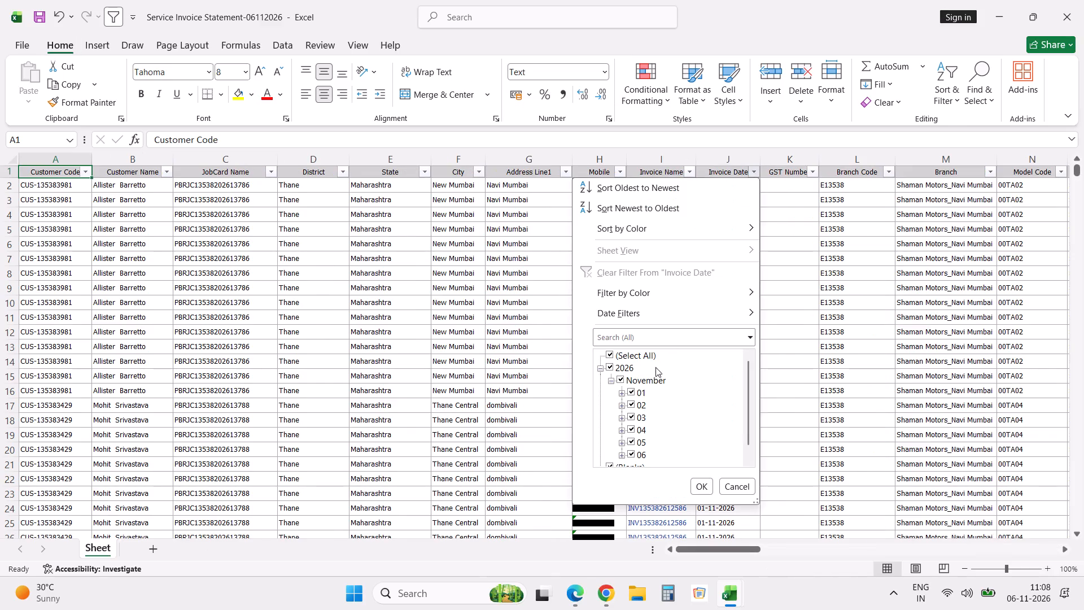
{"action": "left_click", "coordinate": [646, 356]}
{"action": "left_click", "coordinate": [632, 391]}
{"action": "left_click", "coordinate": [697, 482]}
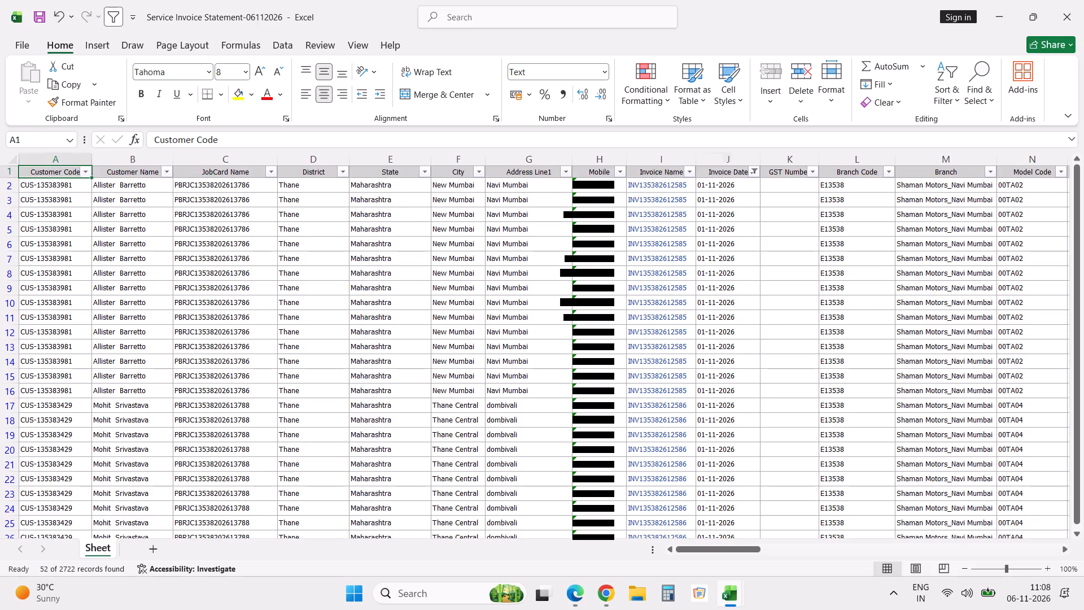
Examine the statement's column headings between Rate and Total Amount to identify the amount column to compare.
{"action": "left_click", "coordinate": [720, 175]}
{"action": "key", "text": "ctrl+Right"}
{"action": "key", "text": "Left"}
{"action": "key", "text": "Left"}
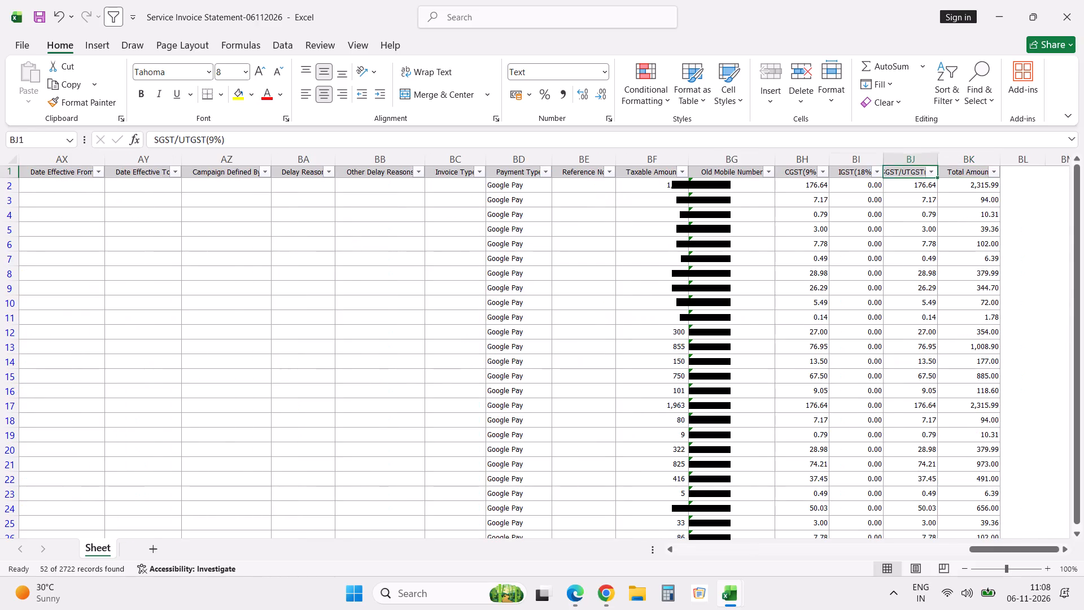
{"action": "key", "text": "Left"}
{"action": "key", "text": "Left"}
{"action": "key", "text": "Left"}
{"action": "key", "text": "Left"}
{"action": "key", "text": "Left"}
{"action": "key", "text": "Left"}
{"action": "key", "text": "Left"}
{"action": "key", "text": "Left"}
{"action": "key", "text": "Left"}
{"action": "key", "text": "Left"}
{"action": "key", "text": "Left"}
{"action": "key", "text": "Left"}
{"action": "key", "text": "Left"}
{"action": "key", "text": "Left"}
{"action": "key", "text": "Left"}
{"action": "key", "text": "Left"}
{"action": "key", "text": "Left"}
{"action": "key", "text": "Left"}
{"action": "key", "text": "Left"}
{"action": "key", "text": "Left"}
{"action": "key", "text": "Left"}
{"action": "key", "text": "Left"}
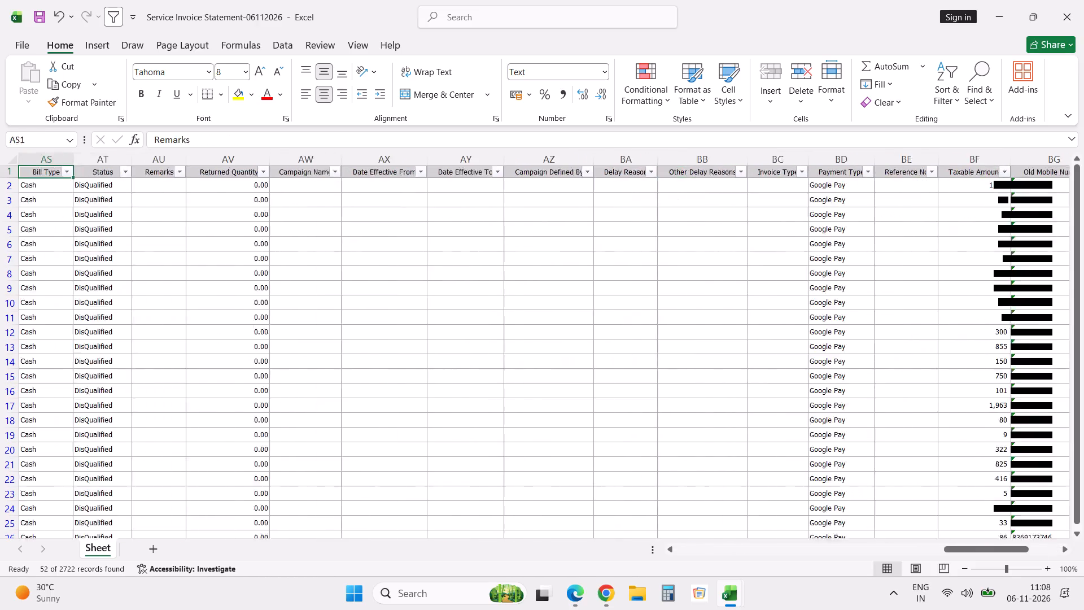
{"action": "key", "text": "Right"}
{"action": "key", "text": "Right"}
{"action": "key", "text": "Left"}
{"action": "key", "text": "Left"}
{"action": "key", "text": "Left"}
{"action": "key", "text": "Left"}
{"action": "key", "text": "Left"}
{"action": "key", "text": "Left"}
{"action": "key", "text": "Left"}
{"action": "key", "text": "Left"}
{"action": "key", "text": "Left"}
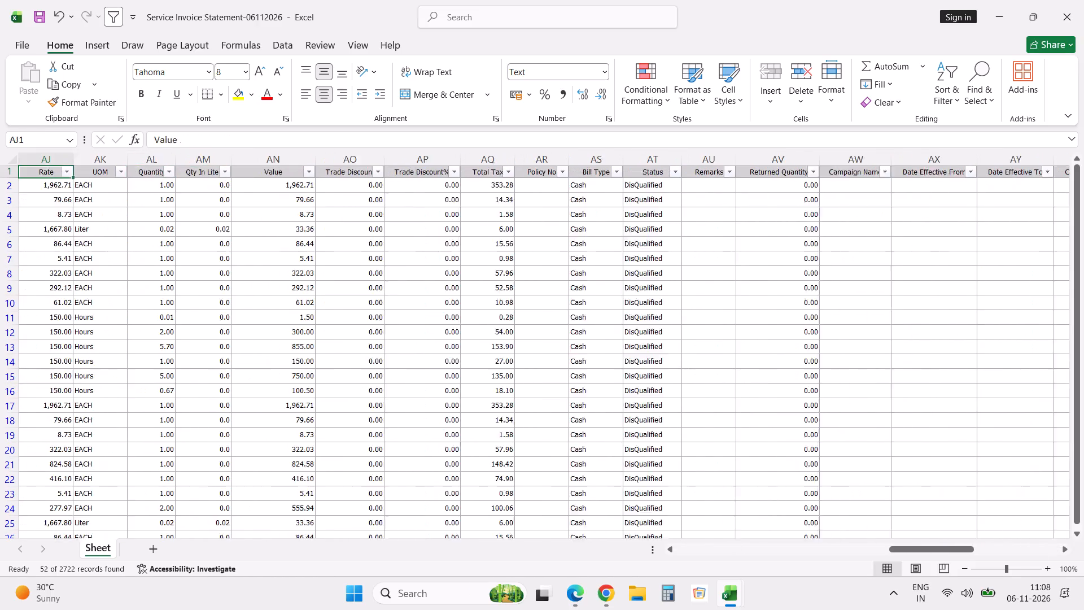
{"action": "key", "text": "Right"}
{"action": "key", "text": "Right"}
{"action": "key", "text": "Right"}
{"action": "key", "text": "Right"}
{"action": "key", "text": "Right"}
{"action": "key", "text": "Right"}
{"action": "key", "text": "Right"}
{"action": "key", "text": "Right"}
{"action": "key", "text": "Right"}
{"action": "key", "text": "Right"}
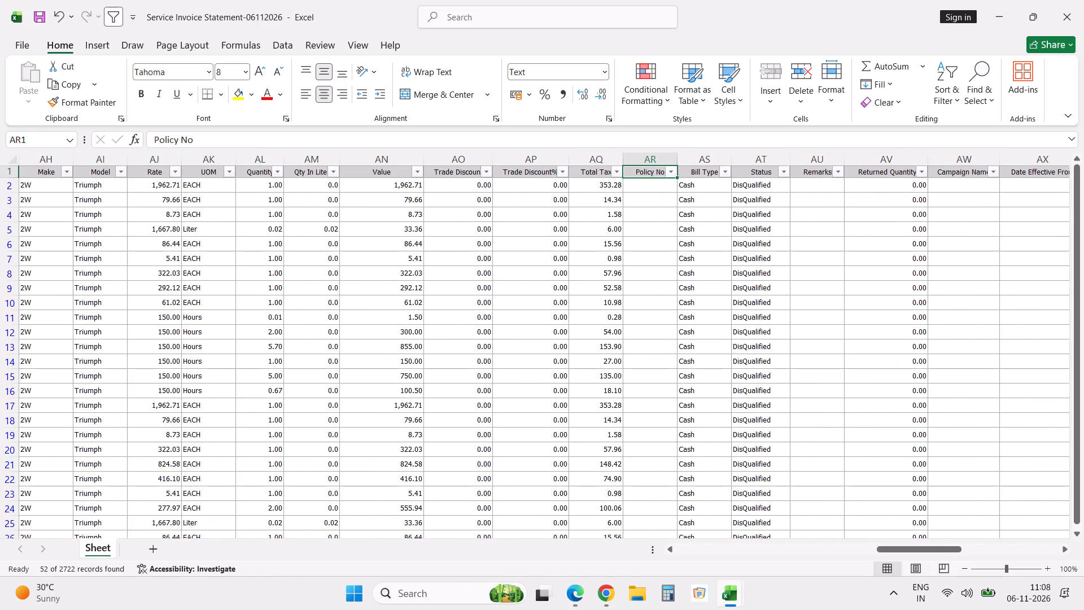
{"action": "key", "text": "Right"}
{"action": "key", "text": "Right"}
{"action": "key", "text": "Right"}
{"action": "key", "text": "Right"}
{"action": "key", "text": "Right"}
{"action": "key", "text": "Right"}
{"action": "key", "text": "Right"}
{"action": "key", "text": "Right"}
{"action": "key", "text": "Right"}
{"action": "key", "text": "Right"}
{"action": "key", "text": "Right"}
{"action": "key", "text": "Right"}
{"action": "key", "text": "Right"}
{"action": "key", "text": "Right"}
{"action": "key", "text": "Right"}
{"action": "key", "text": "Right"}
{"action": "key", "text": "Right"}
{"action": "key", "text": "Right"}
{"action": "key", "text": "Right"}
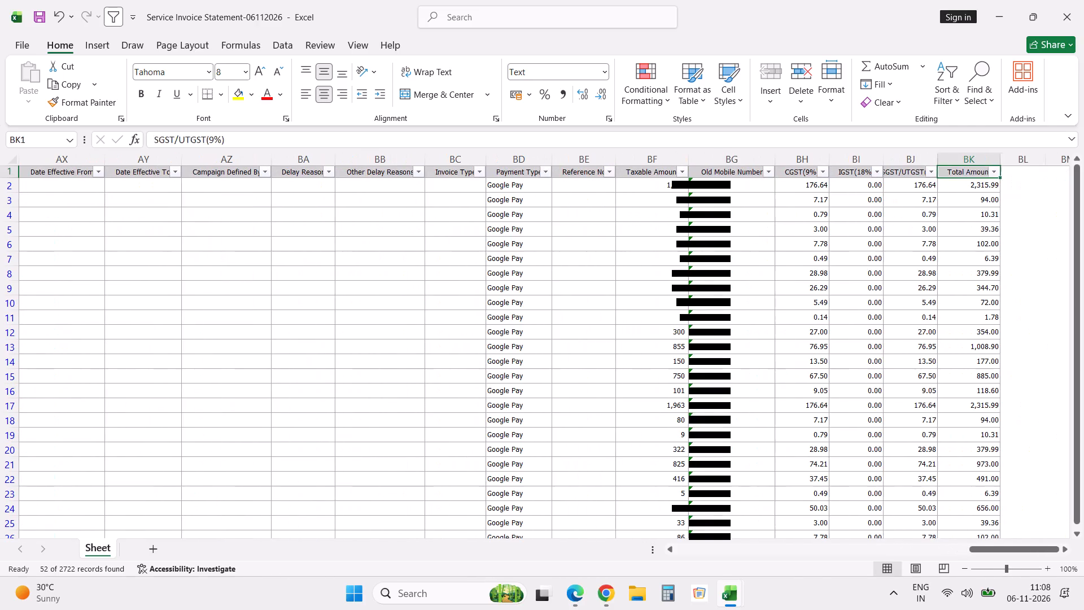
{"action": "key", "text": "Right"}
{"action": "key", "text": "Left"}
{"action": "key", "text": "Left"}
{"action": "key", "text": "Left"}
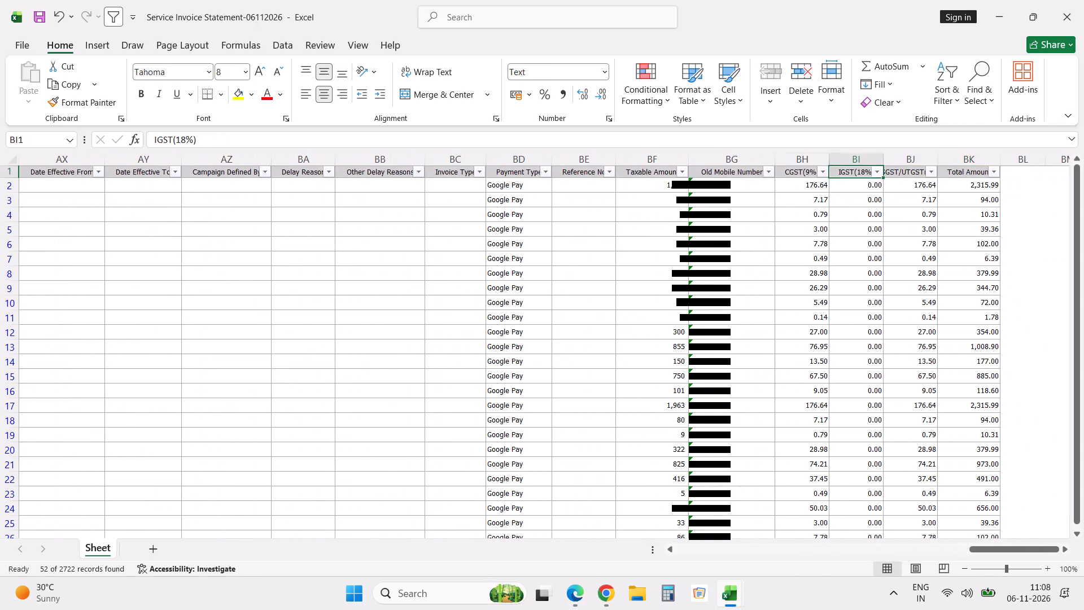
{"action": "key", "text": "Left"}
{"action": "key", "text": "Left"}
{"action": "key", "text": "Left"}
{"action": "key", "text": "Left"}
{"action": "key", "text": "Left"}
{"action": "key", "text": "Left"}
{"action": "key", "text": "Left"}
{"action": "key", "text": "Left"}
{"action": "key", "text": "Left"}
{"action": "key", "text": "Left"}
{"action": "key", "text": "Left"}
{"action": "key", "text": "Left"}
{"action": "key", "text": "Left"}
{"action": "key", "text": "Left"}
{"action": "key", "text": "Left"}
{"action": "key", "text": "Left"}
{"action": "key", "text": "Left"}
{"action": "key", "text": "Left"}
{"action": "key", "text": "Left"}
{"action": "key", "text": "Left"}
{"action": "key", "text": "Right"}
{"action": "key", "text": "Right"}
{"action": "key", "text": "Right"}
{"action": "key", "text": "Right"}
{"action": "key", "text": "Right"}
{"action": "key", "text": "Right"}
{"action": "key", "text": "Right"}
{"action": "key", "text": "Right"}
{"action": "key", "text": "Right"}
{"action": "key", "text": "Right"}
{"action": "key", "text": "Right"}
{"action": "key", "text": "Right"}
{"action": "key", "text": "Right"}
{"action": "key", "text": "Right"}
{"action": "key", "text": "Right"}
{"action": "key", "text": "Right"}
{"action": "key", "text": "Right"}
{"action": "key", "text": "Right"}
{"action": "key", "text": "Right"}
{"action": "key", "text": "Right"}
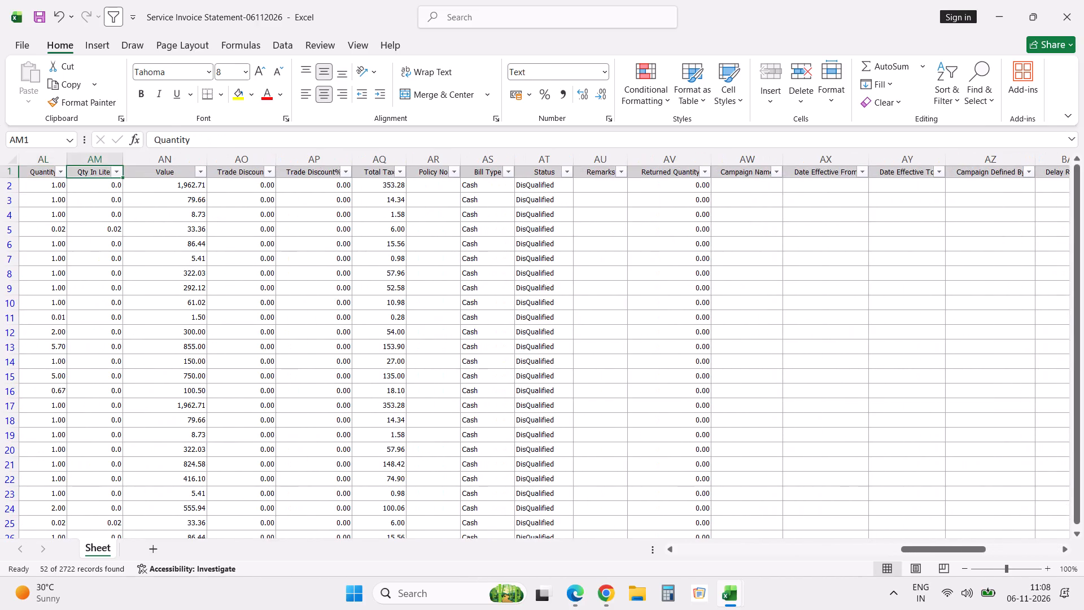
{"action": "key", "text": "Right"}
{"action": "key", "text": "Right"}
{"action": "key", "text": "Right"}
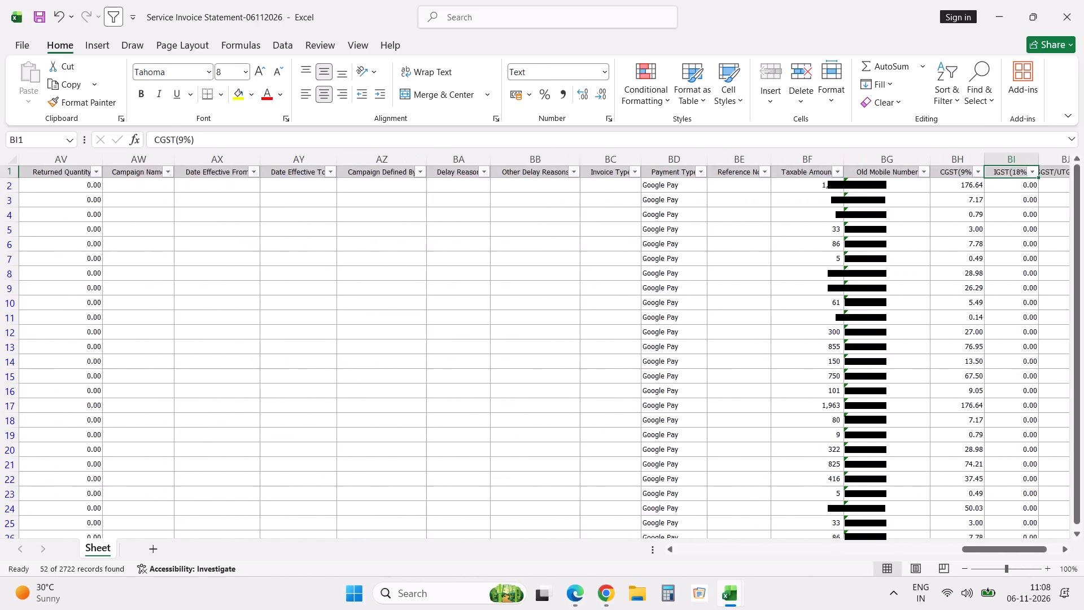
{"action": "key", "text": "Right"}
{"action": "key", "text": "Right"}
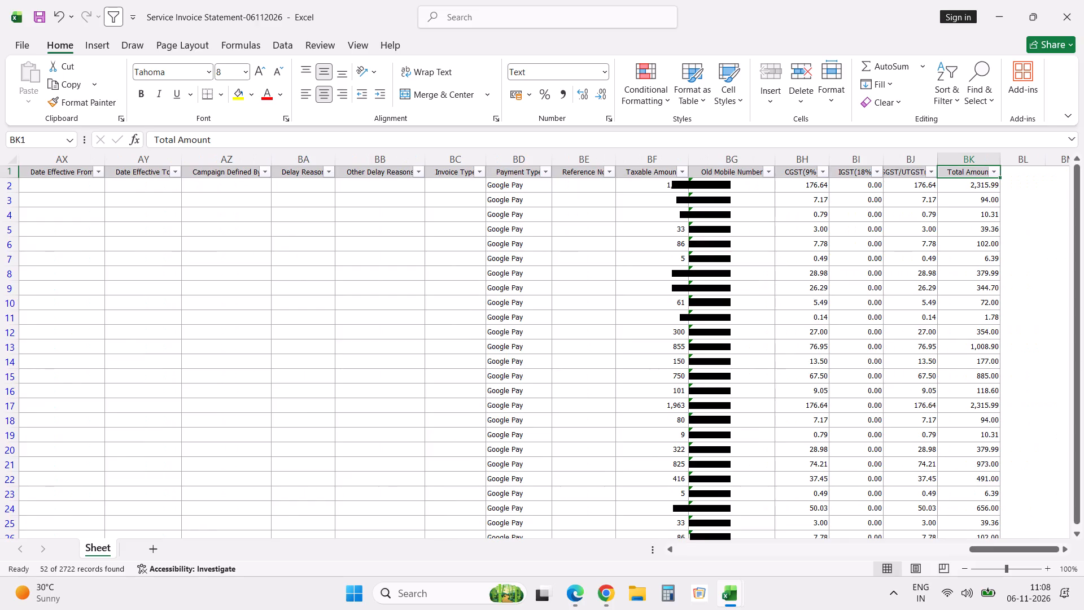
Check the filtered Taxable Amount column's sum against the tracker's 01-Nov Parts issued in W/S value, then return to the statement.
{"action": "left_click", "coordinate": [658, 157]}
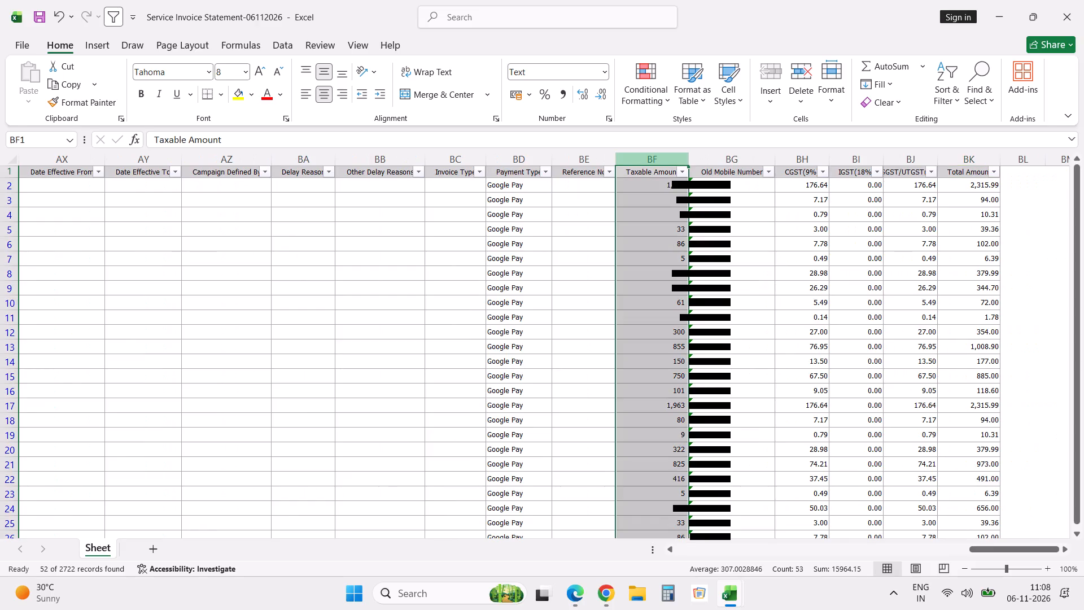
{"action": "key", "text": "alt+Tab"}
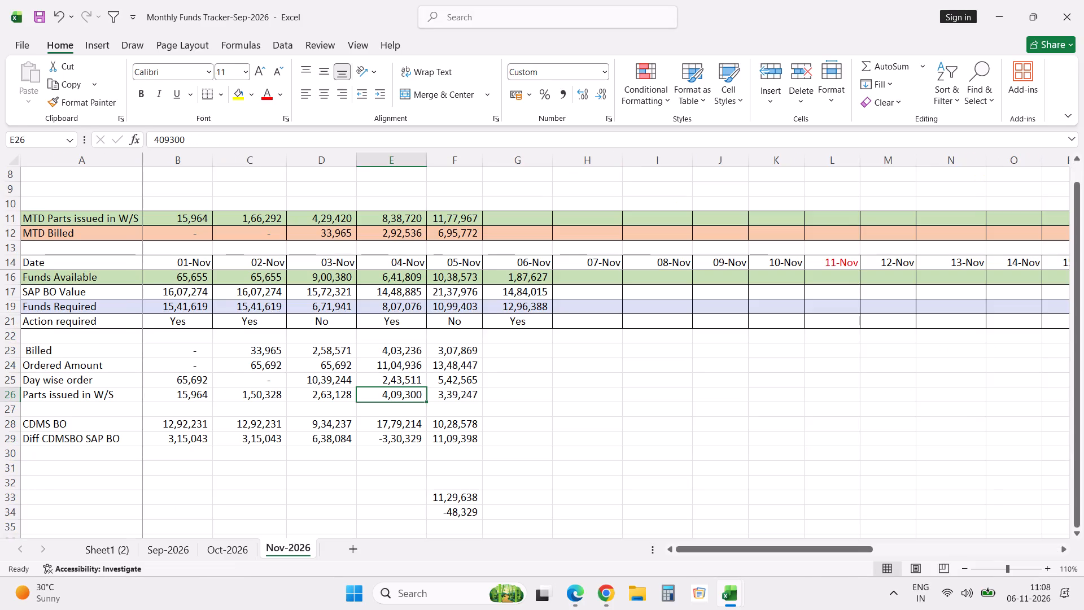
{"action": "key", "text": "alt+Tab"}
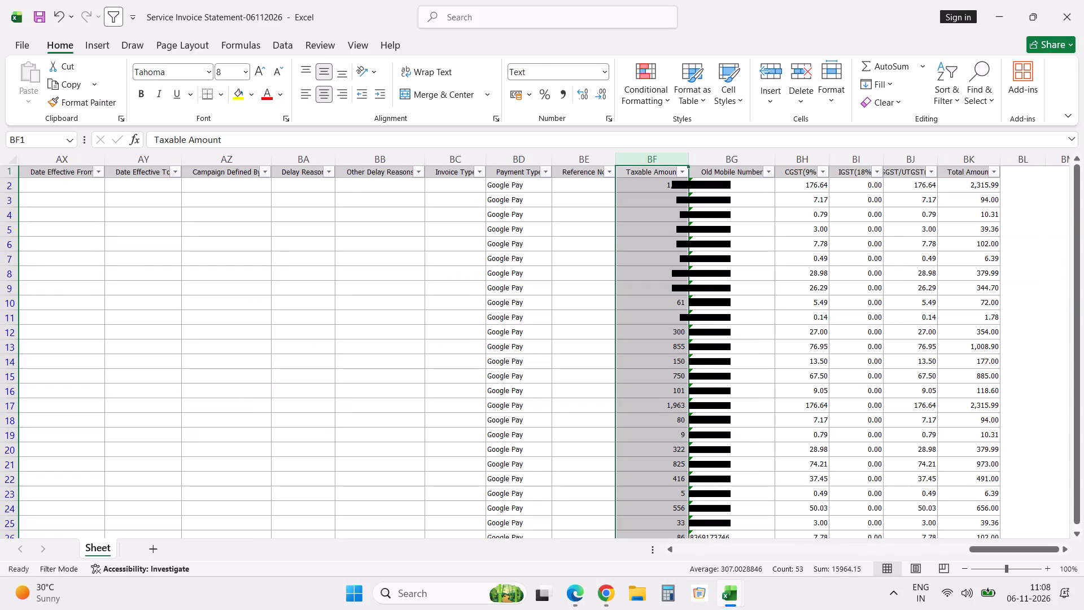
Fill the Taxable Amount header cell with yellow.
{"action": "left_click", "coordinate": [630, 170]}
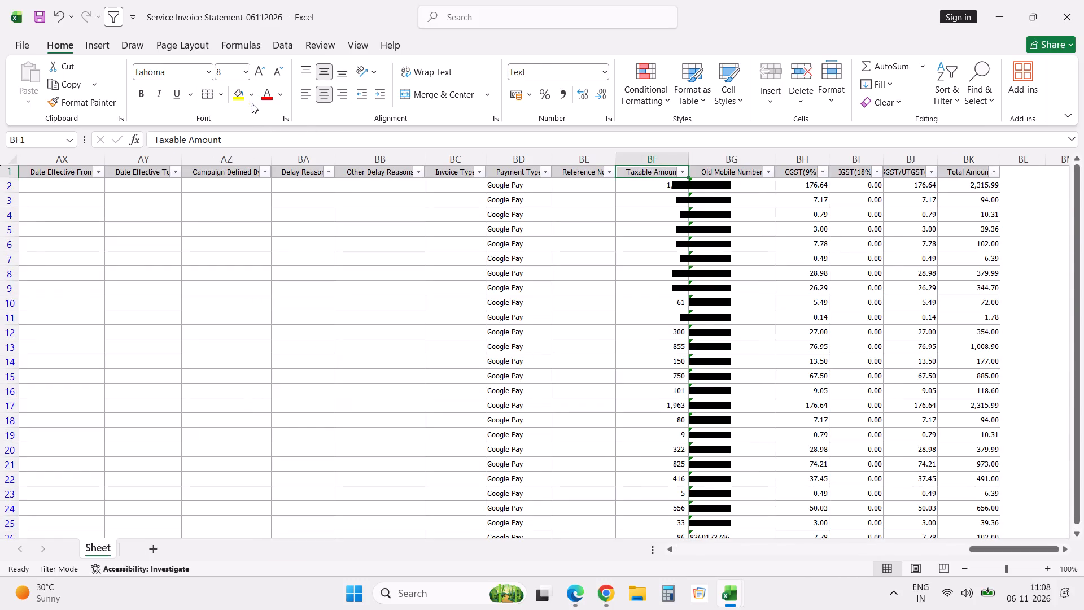
{"action": "left_click", "coordinate": [241, 102]}
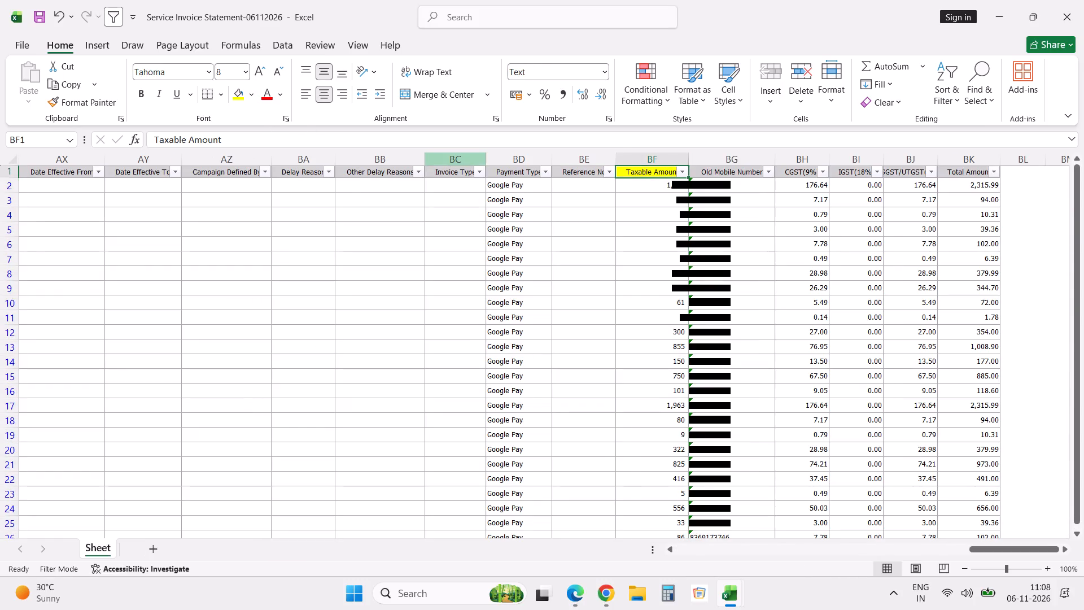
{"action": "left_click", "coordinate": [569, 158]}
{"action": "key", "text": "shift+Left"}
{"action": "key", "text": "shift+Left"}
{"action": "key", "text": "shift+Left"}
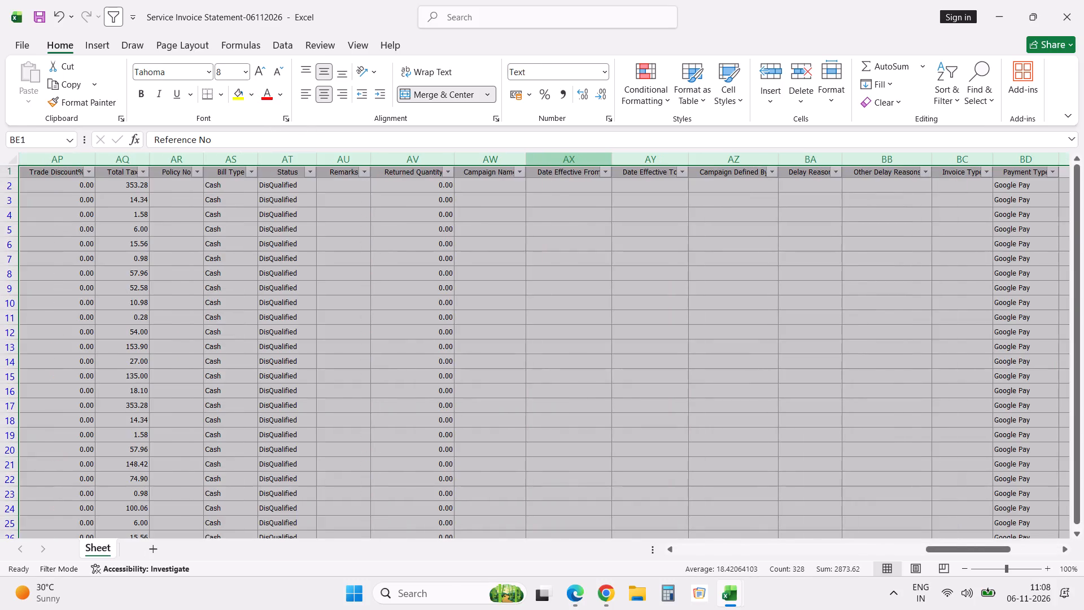
Turn off the filters and delete the grey total row 2723 at the end of the statement.
{"action": "left_click", "coordinate": [307, 339]}
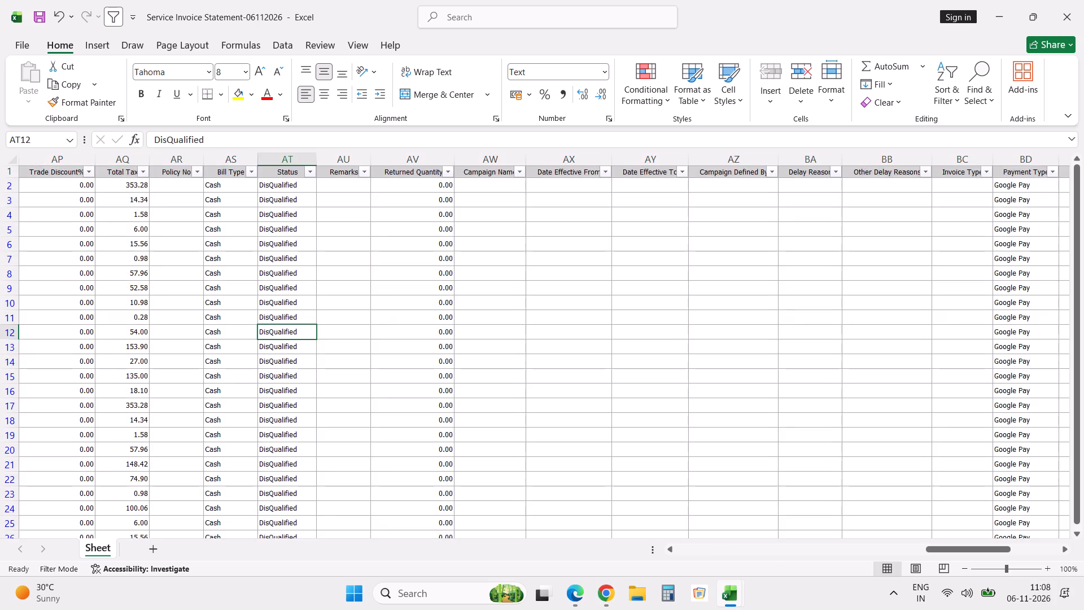
{"action": "key", "text": "ctrl+Down"}
{"action": "key", "text": "Down"}
{"action": "type", "text": "dff"}
{"action": "key", "text": "Up"}
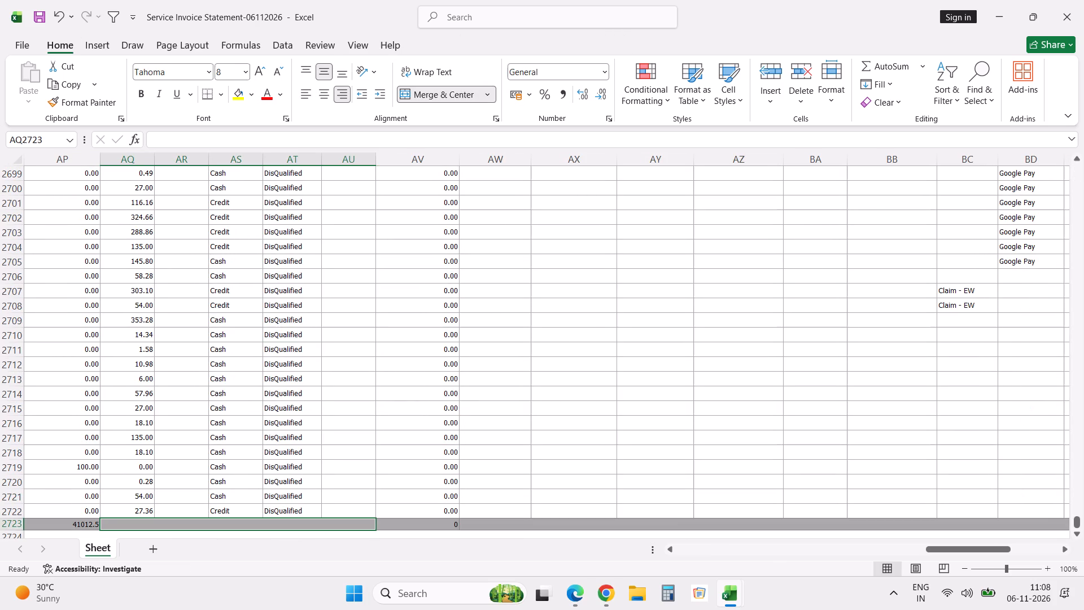
{"action": "key", "text": "shift+space"}
{"action": "key", "text": "ctrl+minus"}
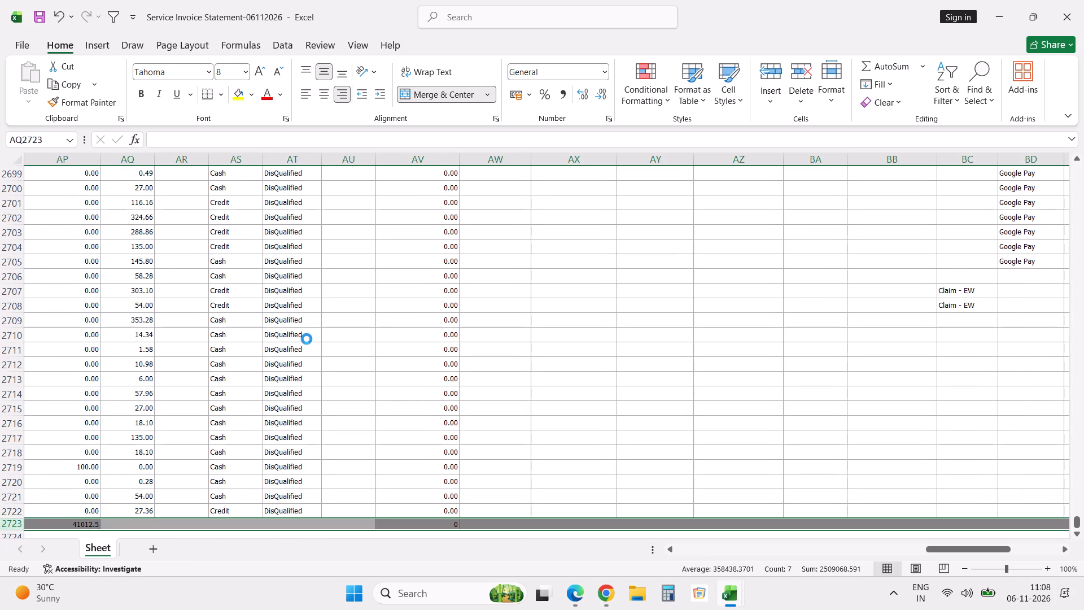
{"action": "key", "text": "ctrl+Up"}
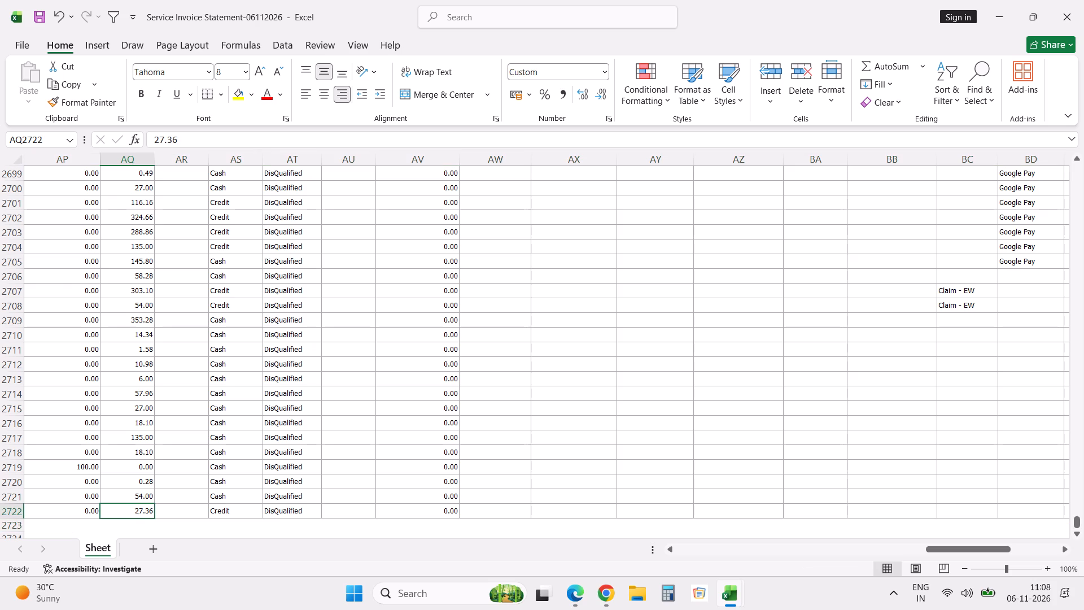
{"action": "key", "text": "Down"}
{"action": "key", "text": "Up"}
{"action": "key", "text": "ctrl+Up"}
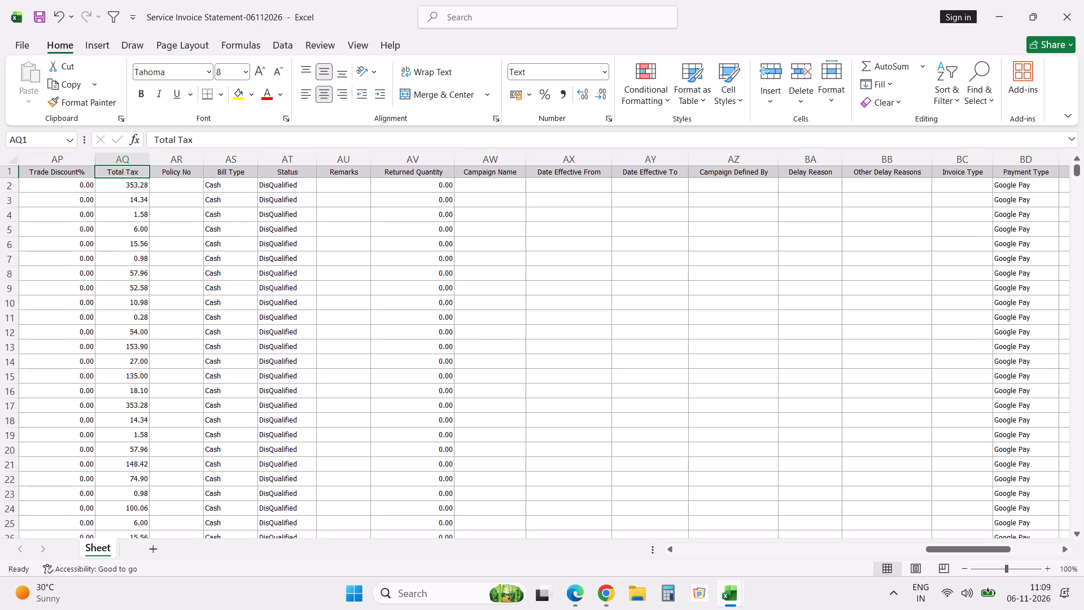
Hide the statement's columns from HSN/SAC through Reference No.
{"action": "key", "text": "Left"}
{"action": "key", "text": "Left"}
{"action": "key", "text": "Left"}
{"action": "key", "text": "Left"}
{"action": "key", "text": "Left"}
{"action": "key", "text": "Left"}
{"action": "key", "text": "Left"}
{"action": "key", "text": "Left"}
{"action": "key", "text": "Left"}
{"action": "key", "text": "Left"}
{"action": "key", "text": "Left"}
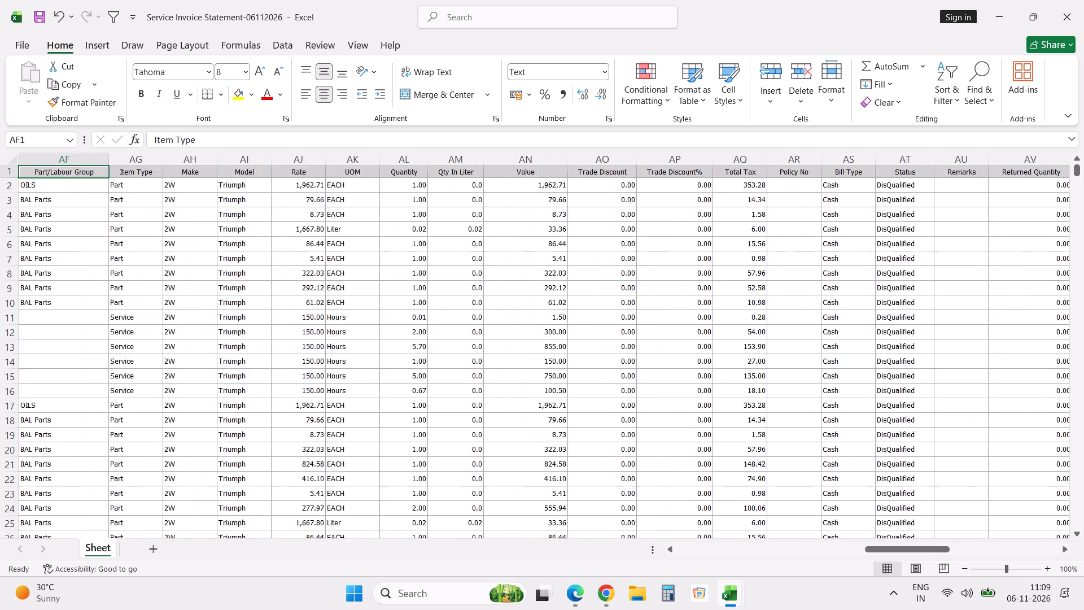
{"action": "key", "text": "Left"}
{"action": "key", "text": "Left"}
{"action": "key", "text": "Left"}
{"action": "key", "text": "Left"}
{"action": "key", "text": "Left"}
{"action": "key", "text": "Left"}
{"action": "key", "text": "Left"}
{"action": "key", "text": "Left"}
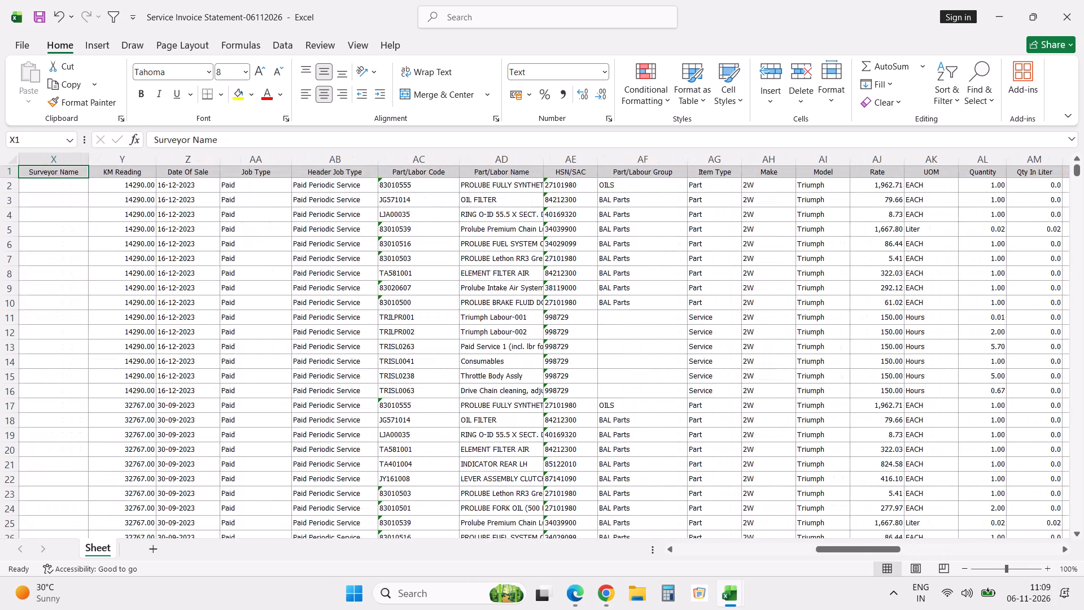
{"action": "left_click", "coordinate": [632, 161]}
{"action": "left_click", "coordinate": [582, 160]}
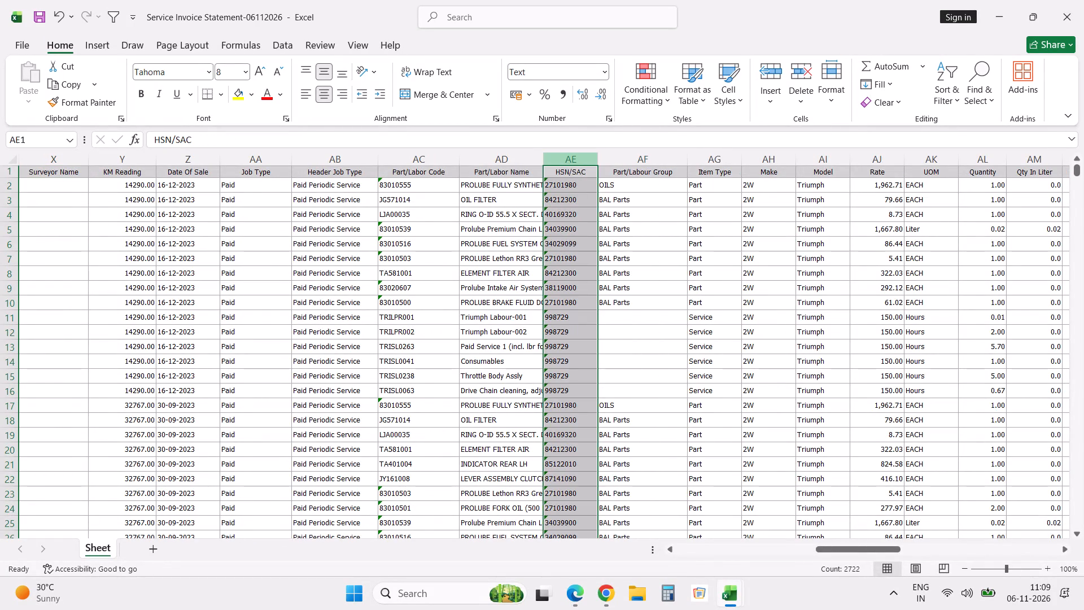
{"action": "key", "text": "shift+Right"}
{"action": "key", "text": "shift+Right"}
{"action": "key", "text": "shift+Right"}
{"action": "key", "text": "shift+Right"}
{"action": "key", "text": "shift+Right"}
{"action": "key", "text": "shift+Right"}
{"action": "key", "text": "shift+Right"}
{"action": "key", "text": "shift+Right"}
{"action": "key", "text": "shift+Right"}
{"action": "key", "text": "shift+Right"}
{"action": "key", "text": "shift+Right"}
{"action": "key", "text": "shift+Right"}
{"action": "key", "text": "shift+Right"}
{"action": "key", "text": "shift+Right"}
{"action": "key", "text": "shift+Right"}
{"action": "key", "text": "shift+Right"}
{"action": "key", "text": "shift+Right"}
{"action": "key", "text": "shift+Right"}
{"action": "key", "text": "shift+Right"}
{"action": "key", "text": "shift+Right"}
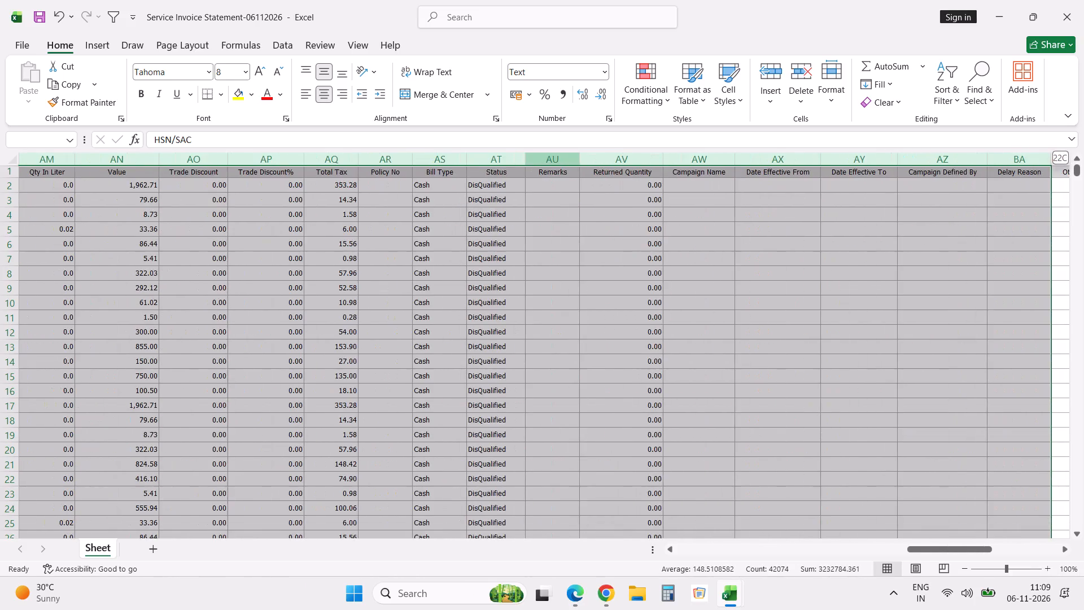
{"action": "key", "text": "shift+Right"}
{"action": "key", "text": "shift+Right"}
{"action": "key", "text": "shift+Right"}
{"action": "key", "text": "shift+Right"}
{"action": "key", "text": "shift+Right"}
{"action": "key", "text": "shift+Right"}
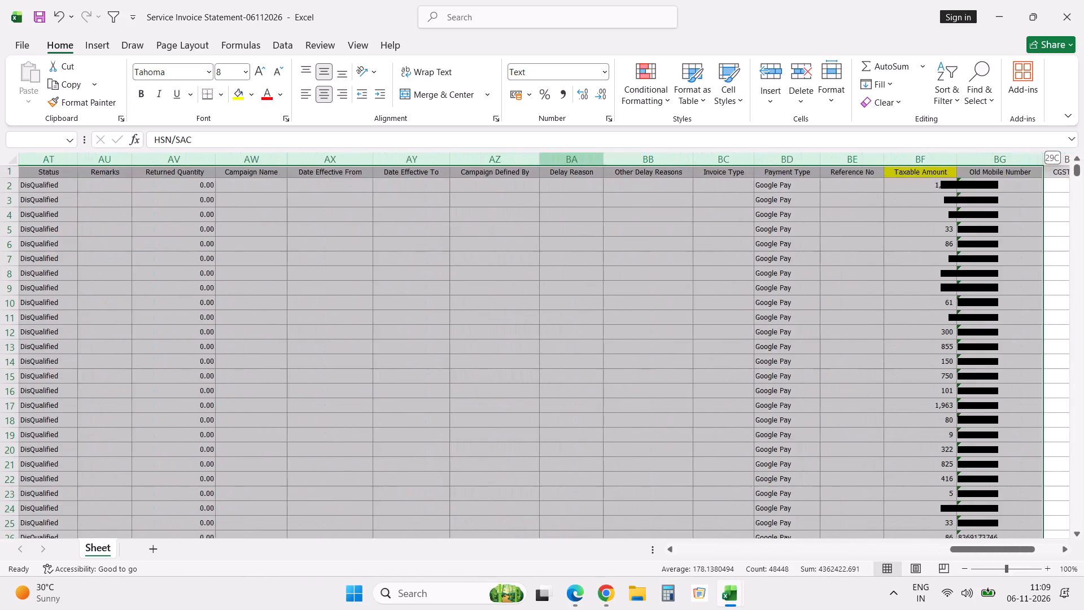
{"action": "key", "text": "shift+Left"}
{"action": "key", "text": "shift+Left"}
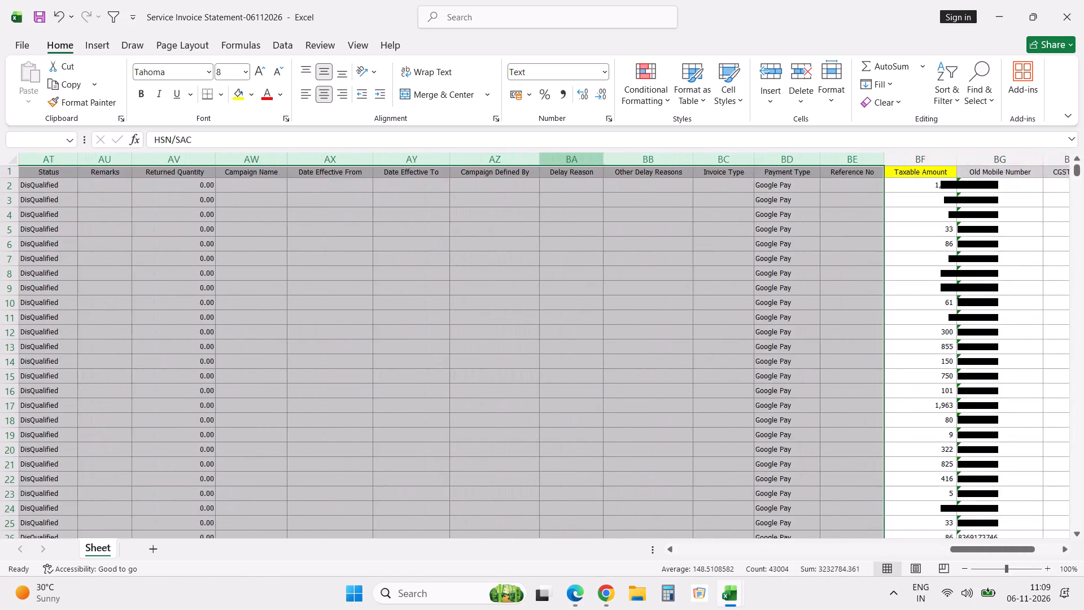
{"action": "right_click", "coordinate": [597, 212]}
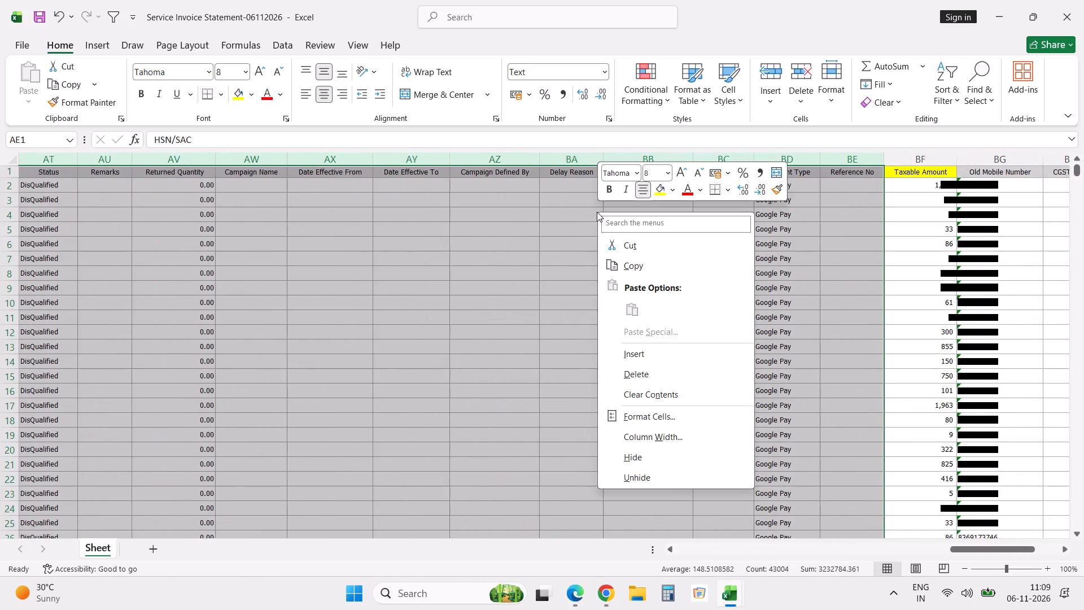
{"action": "left_click", "coordinate": [642, 454]}
{"action": "left_click", "coordinate": [512, 311]}
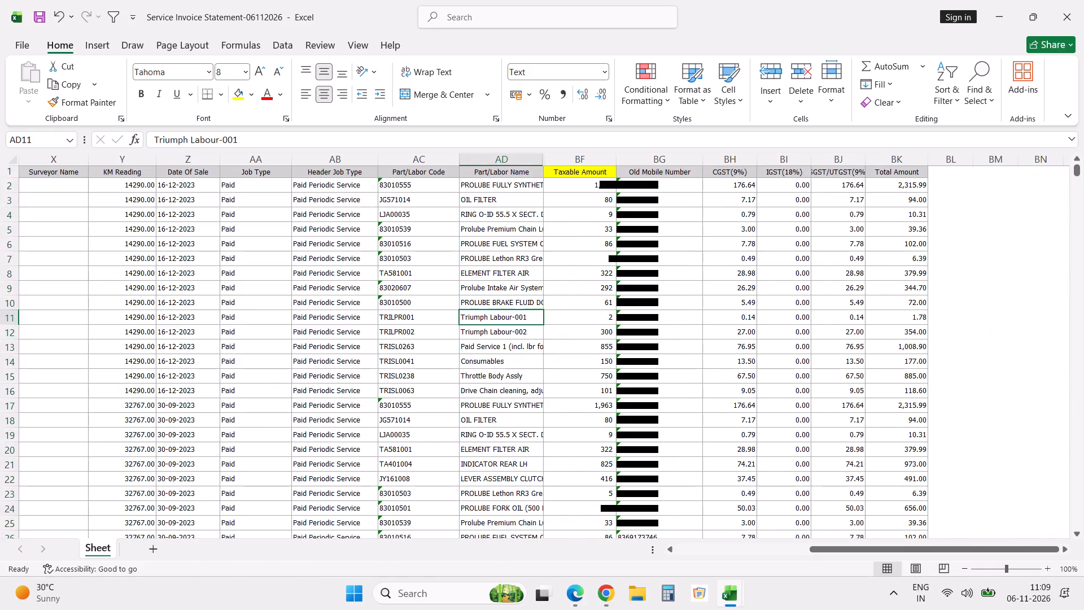
Hide the statement's columns from Account through KM Reading.
{"action": "left_click", "coordinate": [204, 173]}
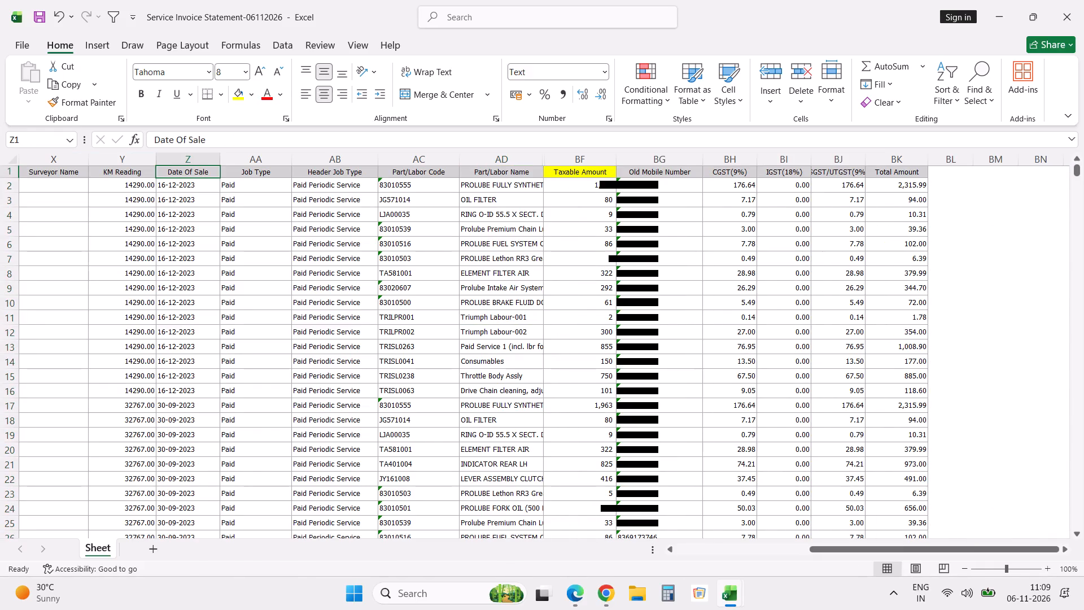
{"action": "key", "text": "Left"}
{"action": "key", "text": "Left"}
{"action": "key", "text": "Left"}
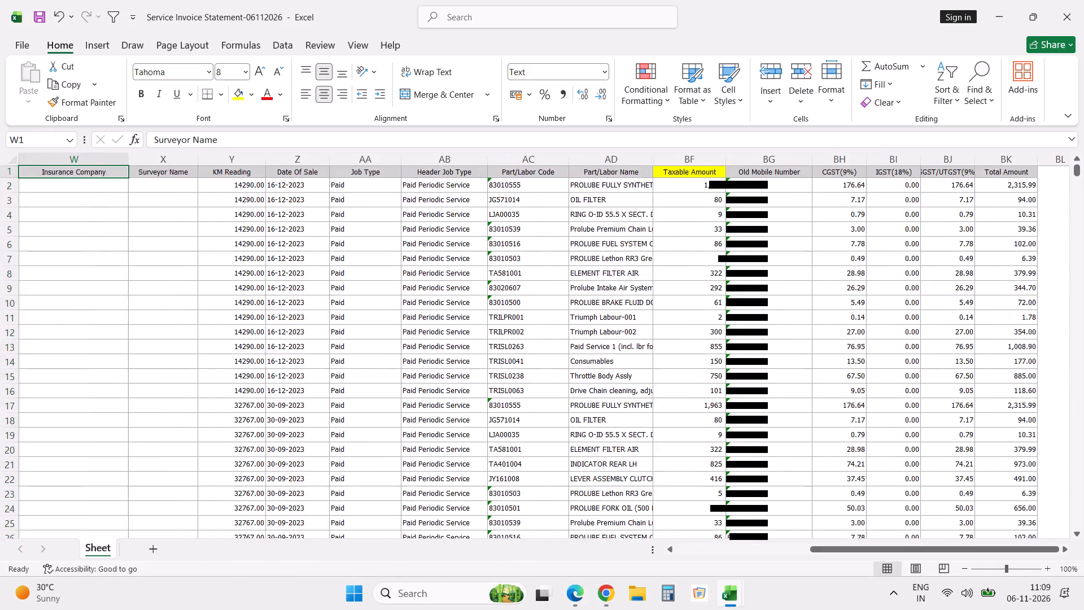
{"action": "key", "text": "Left"}
{"action": "key", "text": "Left"}
{"action": "key", "text": "Left"}
{"action": "key", "text": "Left"}
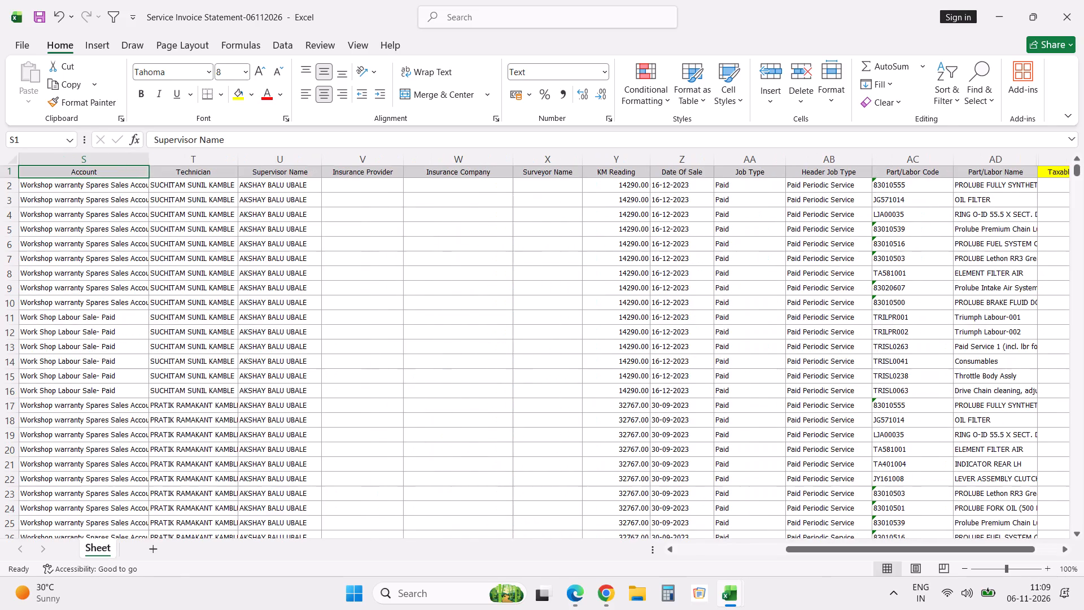
{"action": "left_click", "coordinate": [115, 158]}
{"action": "key", "text": "shift+Right"}
{"action": "key", "text": "shift+Right"}
{"action": "key", "text": "shift+Right"}
{"action": "key", "text": "shift+Right"}
{"action": "key", "text": "shift+Right"}
{"action": "key", "text": "shift+Right"}
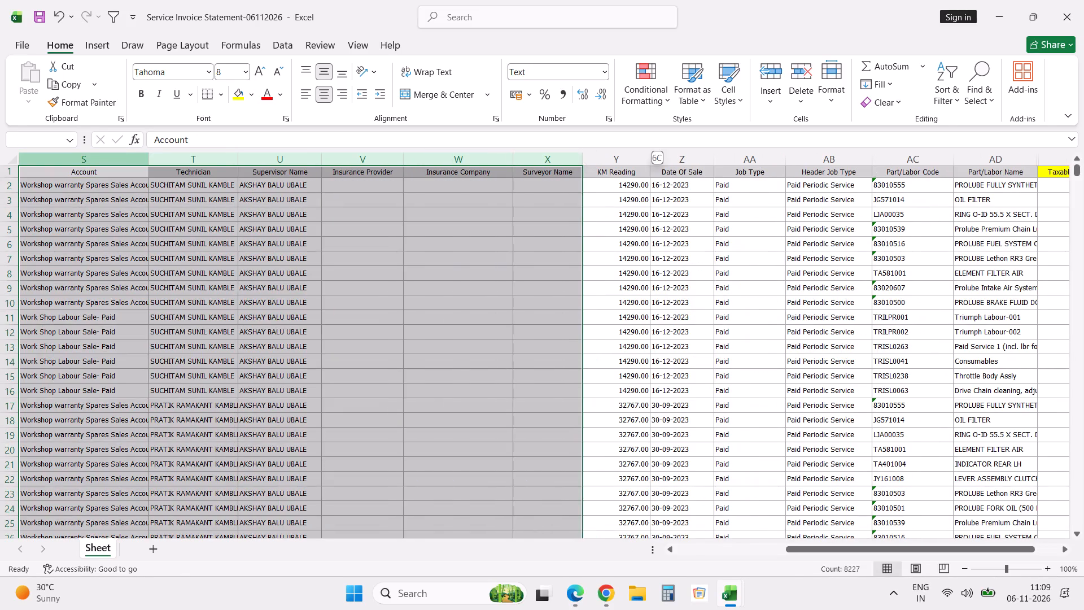
{"action": "key", "text": "F4"}
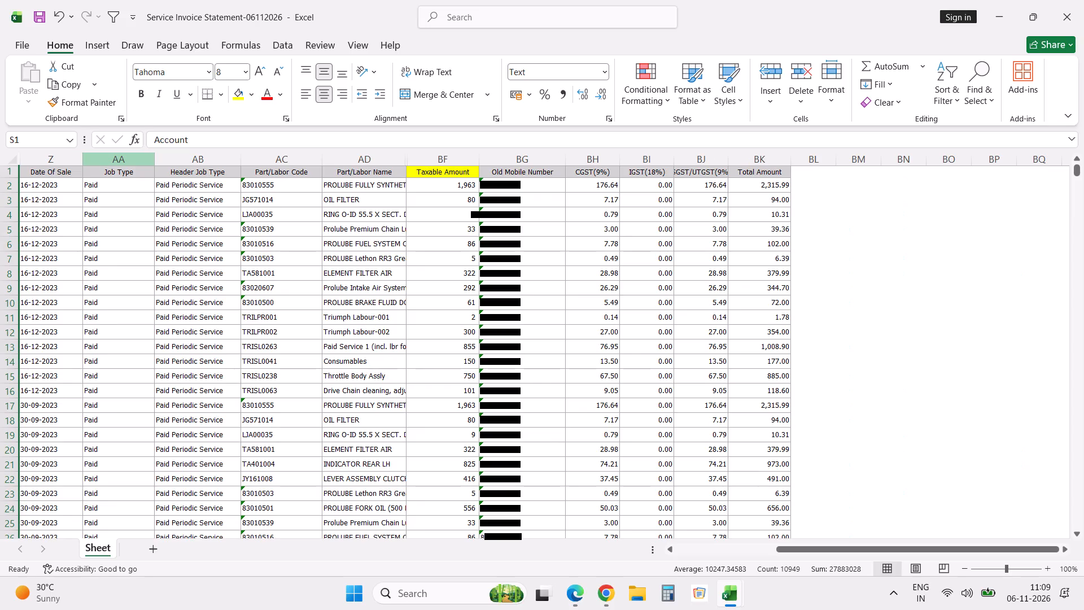
Hide the statement's columns from GST Number through Engine No.
{"action": "left_click", "coordinate": [60, 173]}
{"action": "key", "text": "Left"}
{"action": "key", "text": "Left"}
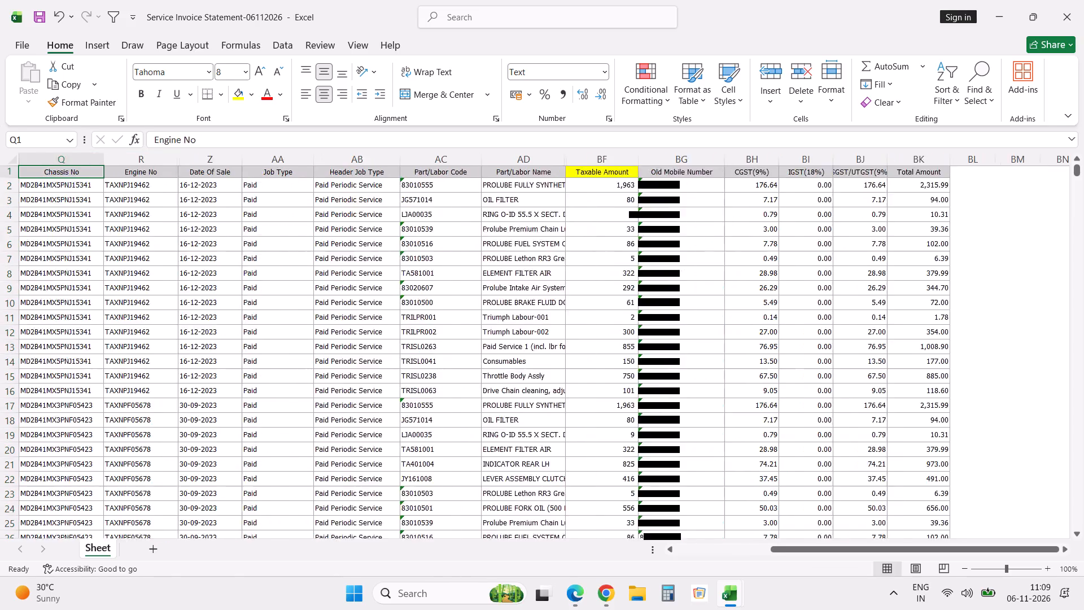
{"action": "key", "text": "Left"}
{"action": "key", "text": "Left"}
{"action": "key", "text": "Left"}
{"action": "key", "text": "Left"}
{"action": "key", "text": "Left"}
{"action": "key", "text": "Left"}
{"action": "key", "text": "Left"}
{"action": "key", "text": "Left"}
{"action": "key", "text": "Left"}
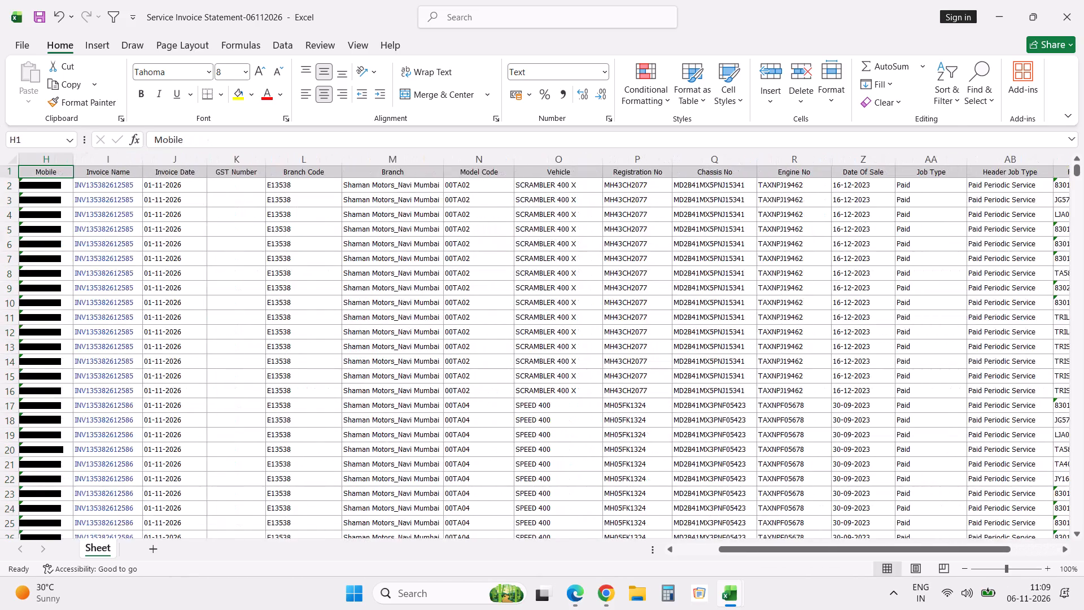
{"action": "left_click", "coordinate": [255, 159]}
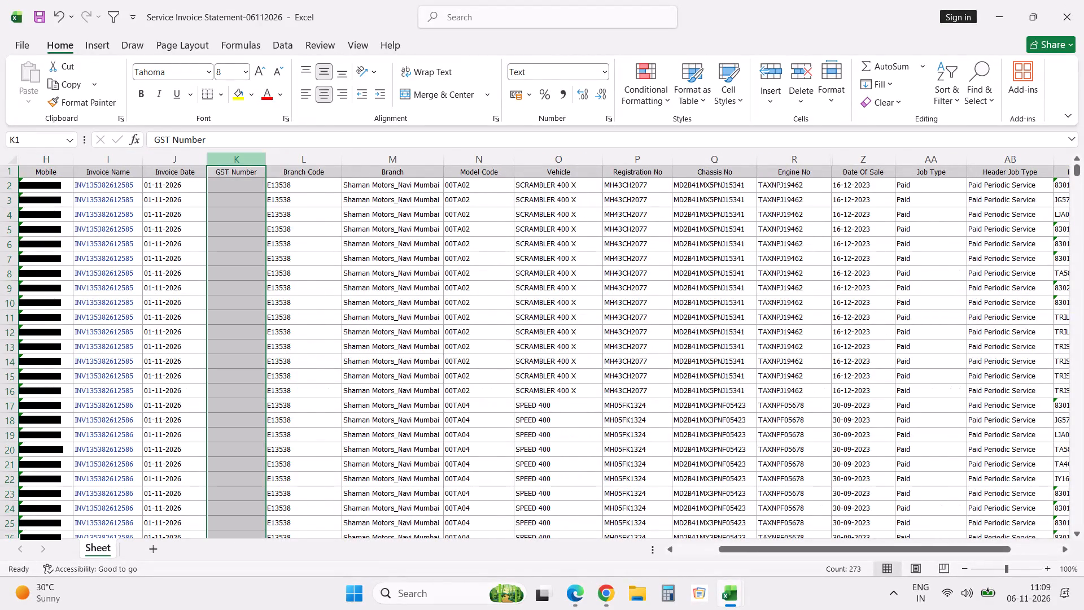
{"action": "key", "text": "shift+Right"}
{"action": "key", "text": "shift+Right"}
{"action": "key", "text": "shift+Right"}
{"action": "key", "text": "shift+Right"}
{"action": "key", "text": "shift+Right"}
{"action": "key", "text": "shift+Right"}
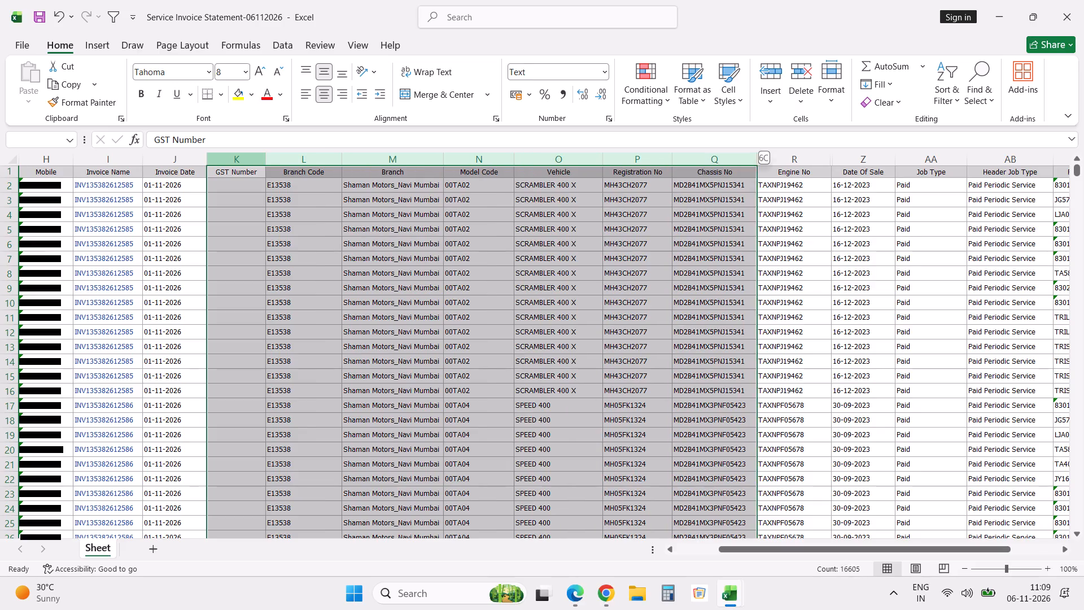
{"action": "key", "text": "shift+Right"}
{"action": "key", "text": "F4"}
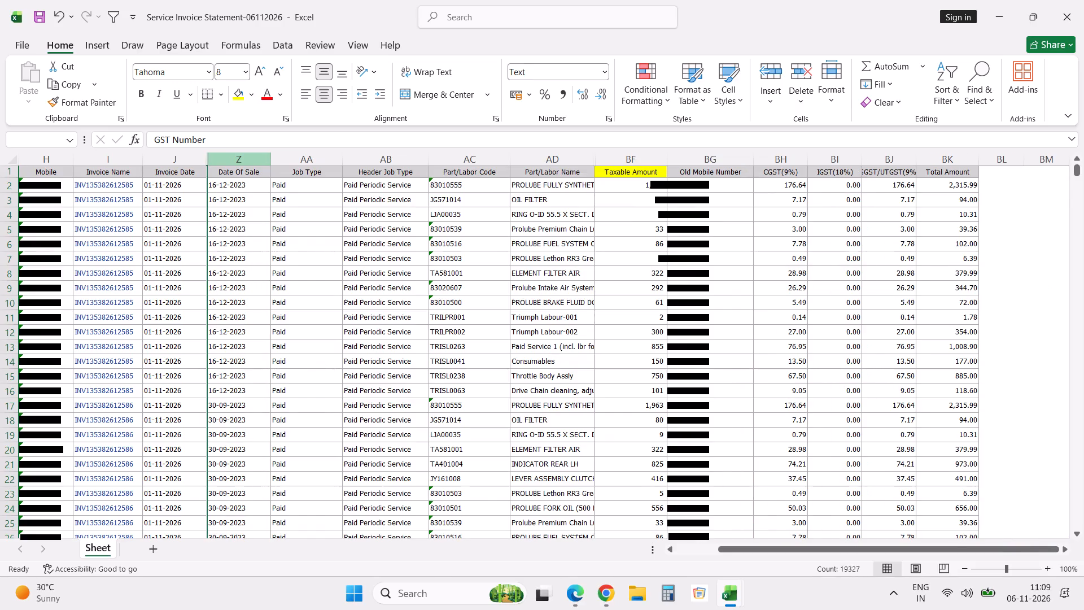
Turn on filters for the statement's header row and filter Invoice Date to 02 November 2026 only.
{"action": "left_click", "coordinate": [190, 170]}
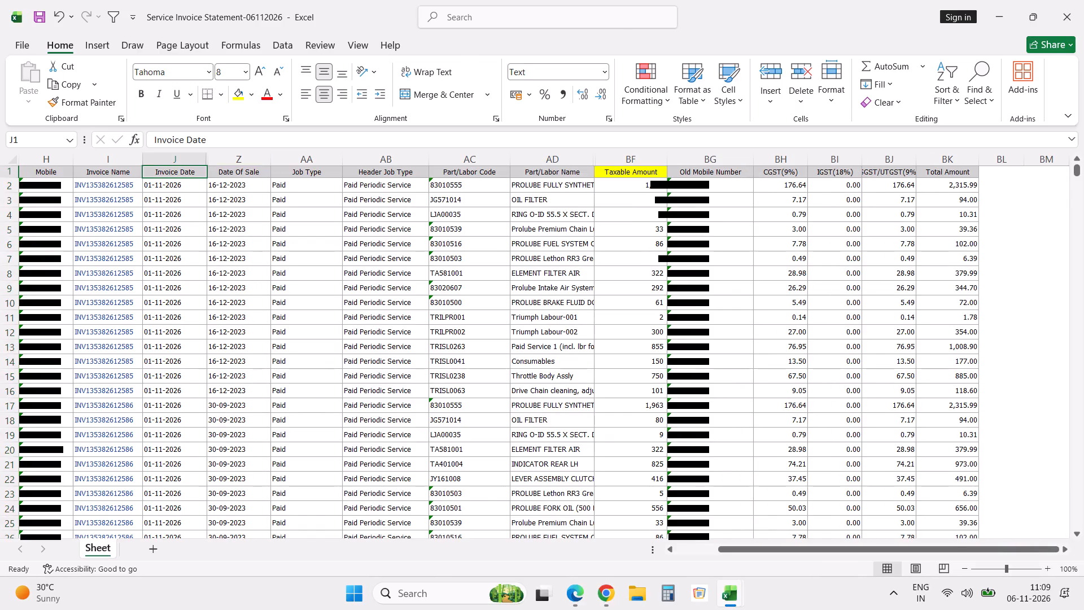
{"action": "type", "text": "dff"}
{"action": "left_click", "coordinate": [203, 175]}
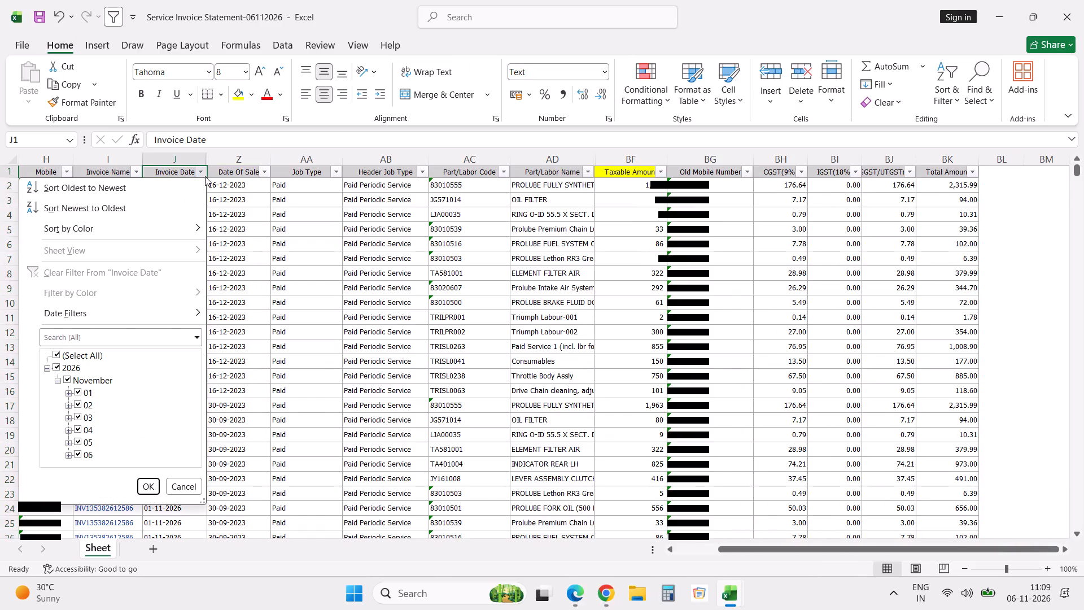
{"action": "left_click", "coordinate": [81, 358]}
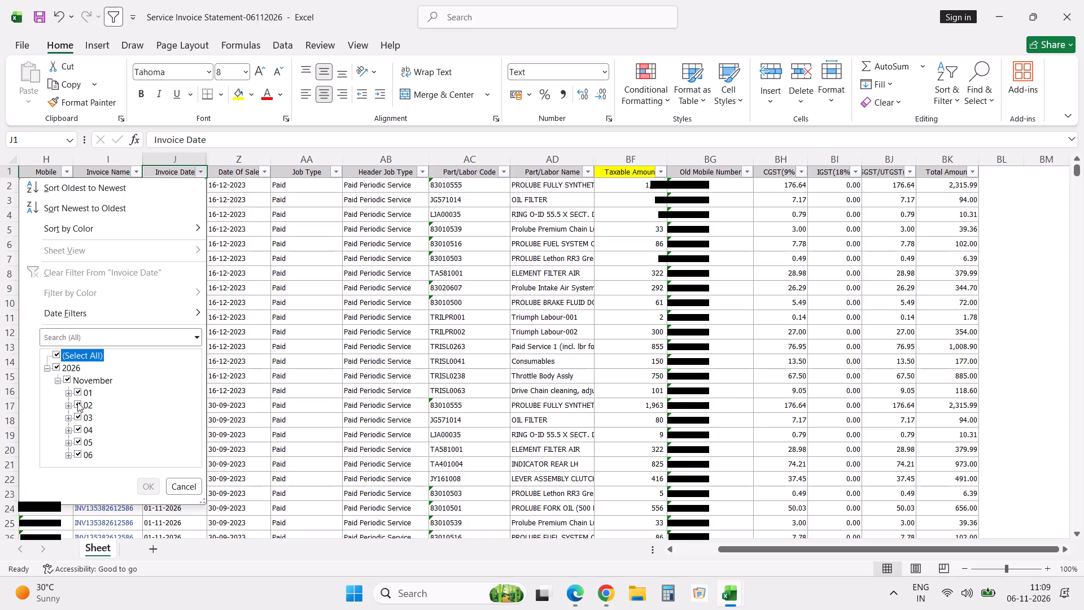
{"action": "left_click", "coordinate": [78, 406]}
{"action": "left_click", "coordinate": [152, 485]}
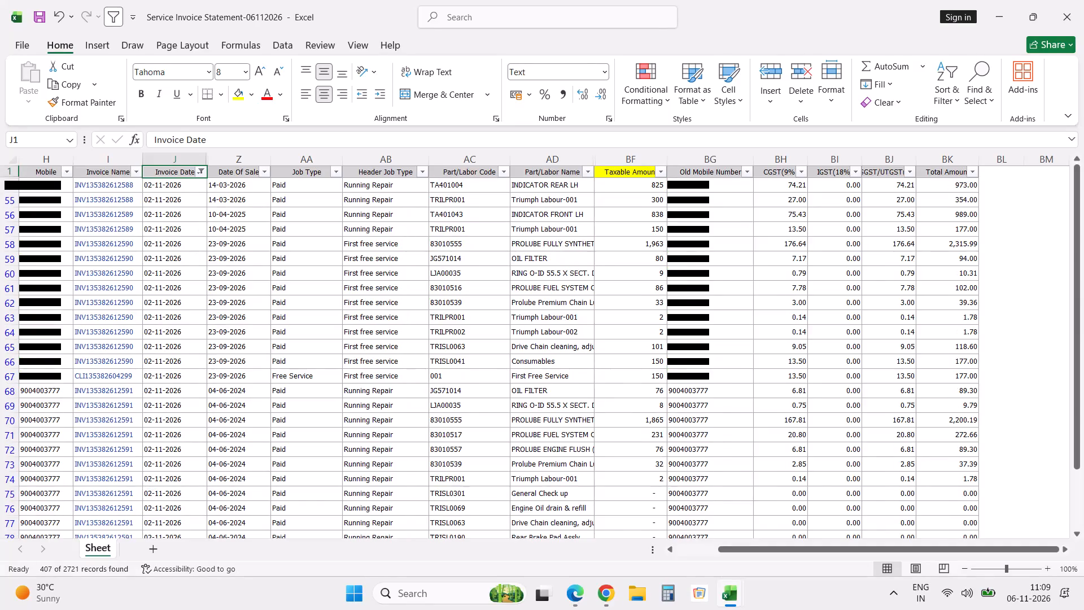
Check the filtered Taxable Amount sum against the tracker's 02-Nov Parts issued in W/S value, then return to the statement's header.
{"action": "left_click", "coordinate": [629, 187]}
{"action": "key", "text": "Up"}
{"action": "key", "text": "Down"}
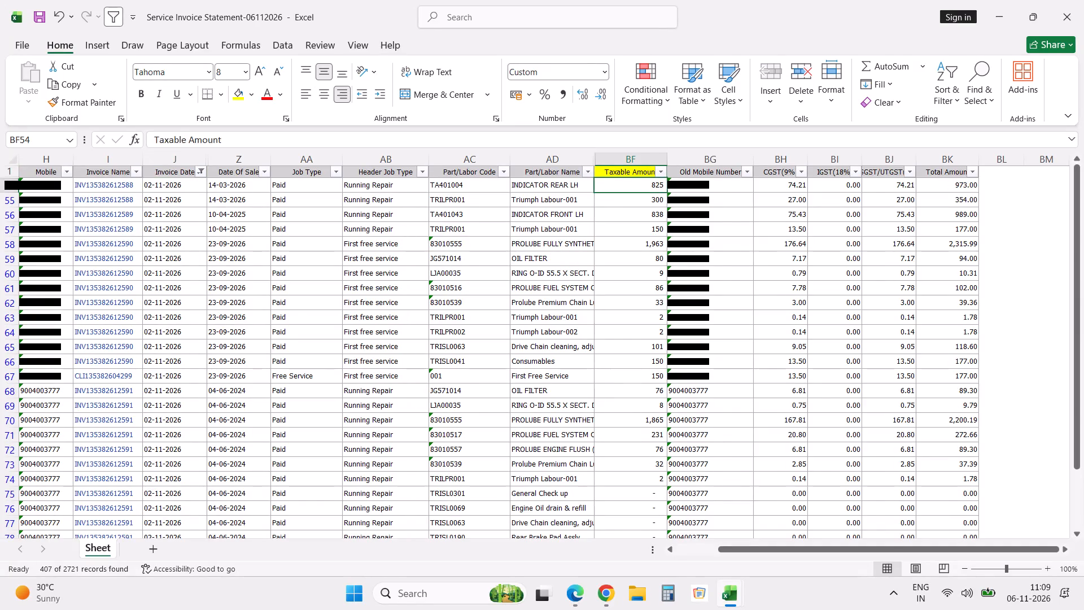
{"action": "key", "text": "ctrl+shift+Down"}
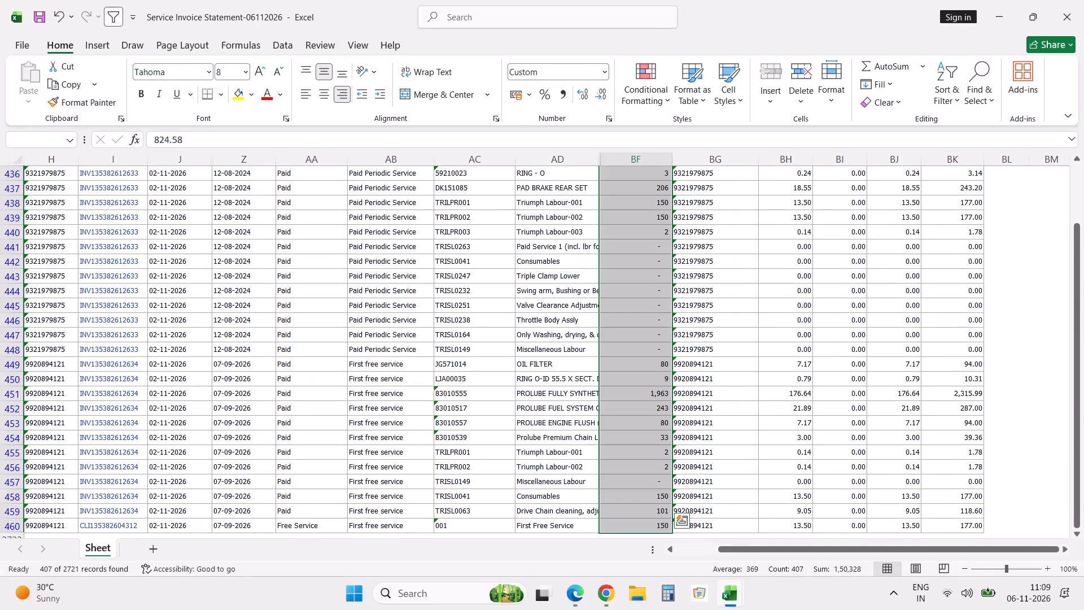
{"action": "key", "text": "alt+Tab"}
{"action": "key", "text": "Left"}
{"action": "key", "text": "Left"}
{"action": "key", "text": "Right"}
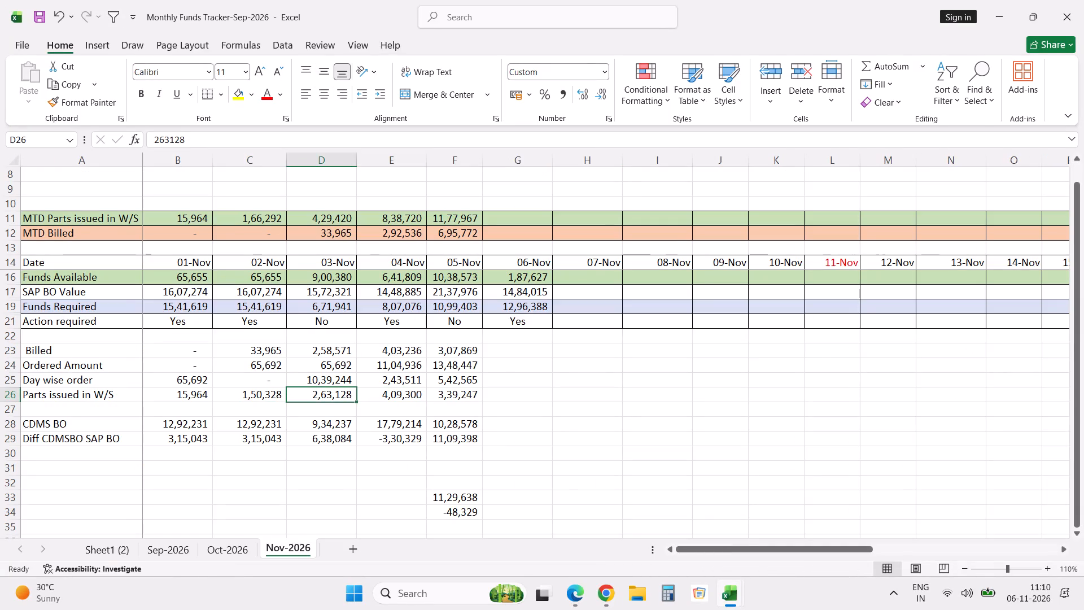
{"action": "key", "text": "alt+Tab"}
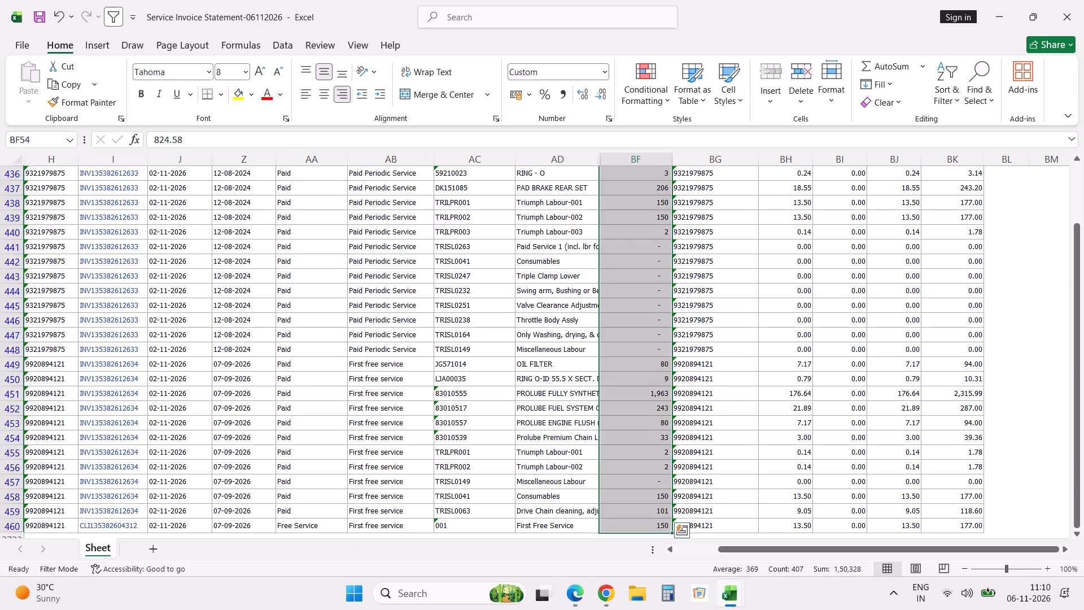
{"action": "key", "text": "Up"}
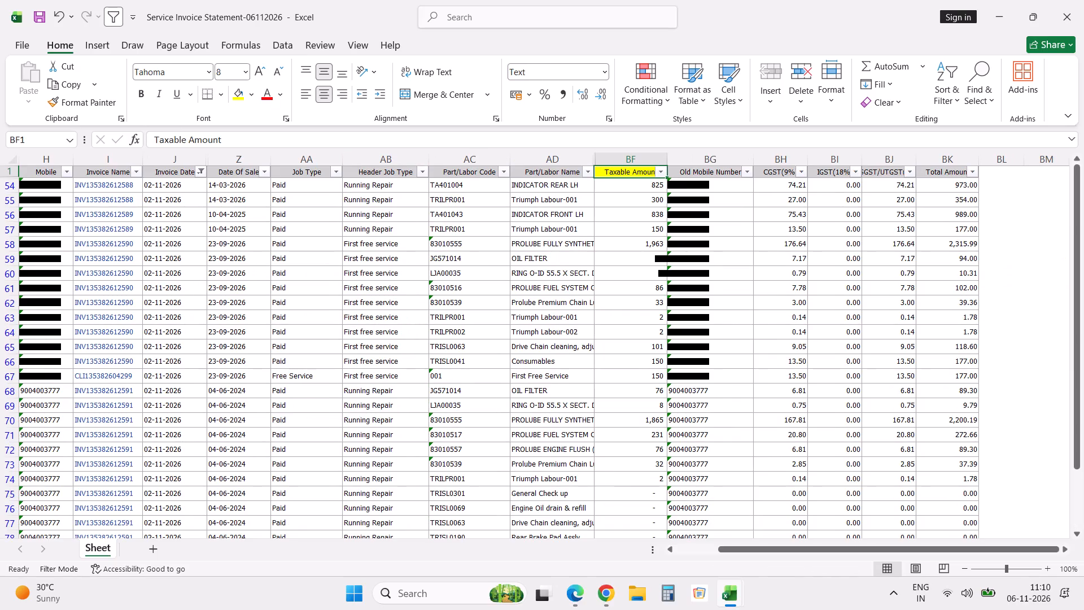
Change the Invoice Date filter to include 01 through 05 November 2026, leaving out 06.
{"action": "left_click", "coordinate": [204, 173]}
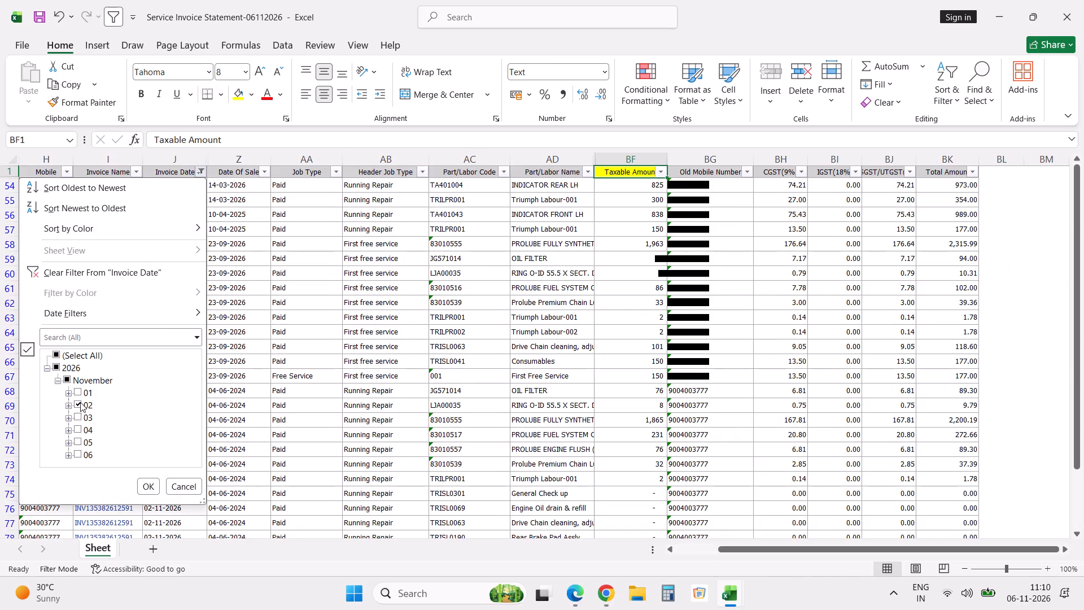
{"action": "left_click", "coordinate": [79, 402]}
{"action": "left_click", "coordinate": [77, 416]}
{"action": "left_click", "coordinate": [78, 391]}
{"action": "left_click", "coordinate": [78, 403]}
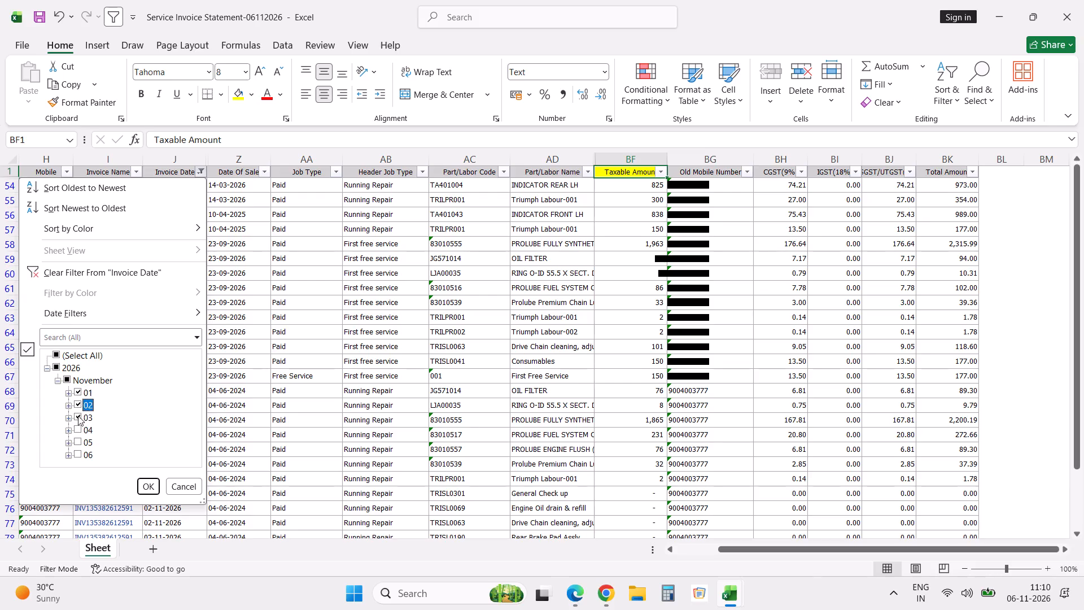
{"action": "left_click", "coordinate": [78, 428]}
{"action": "left_click", "coordinate": [78, 441]}
{"action": "left_click", "coordinate": [152, 489]}
Check the filtered Taxable Amount sum against the tracker's 05-Nov MTD Parts issued in W/S value, then return to the statement's header.
{"action": "key", "text": "Down"}
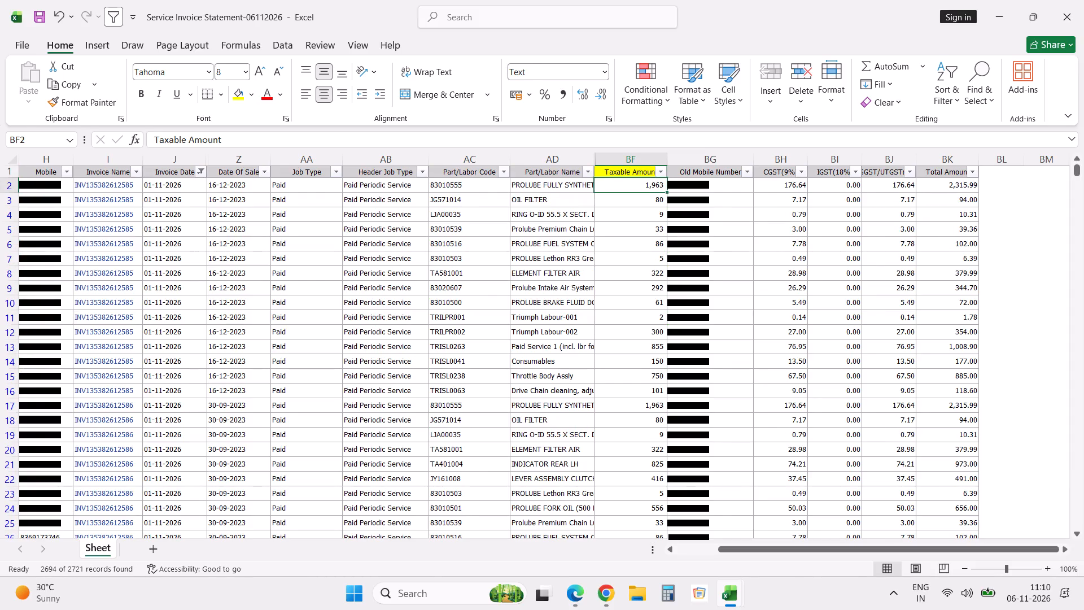
{"action": "key", "text": "ctrl+shift+Down"}
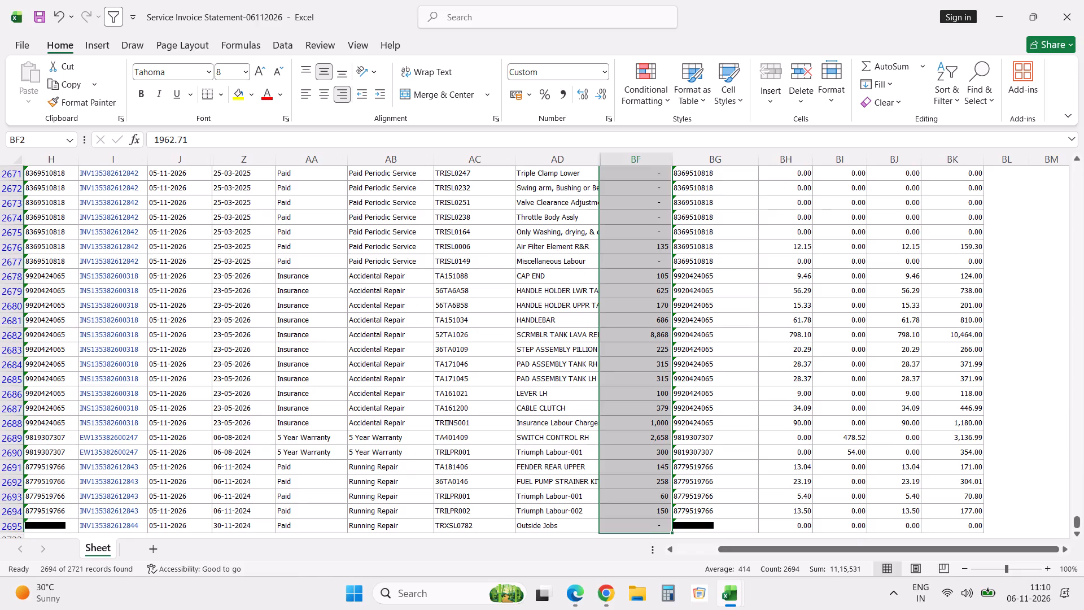
{"action": "key", "text": "alt+Tab"}
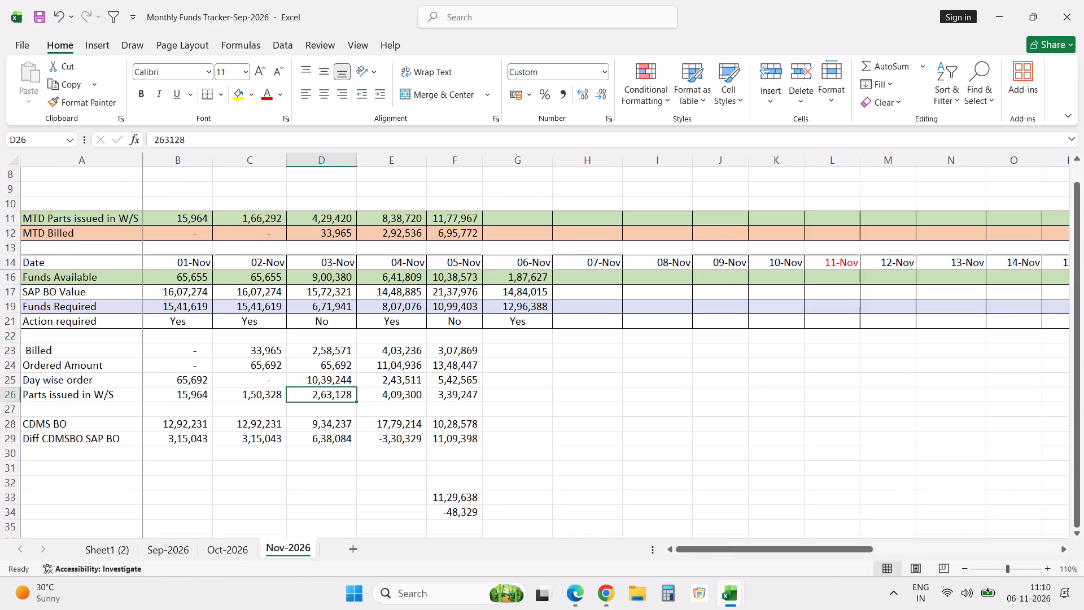
{"action": "key", "text": "alt+Tab"}
{"action": "key", "text": "Up"}
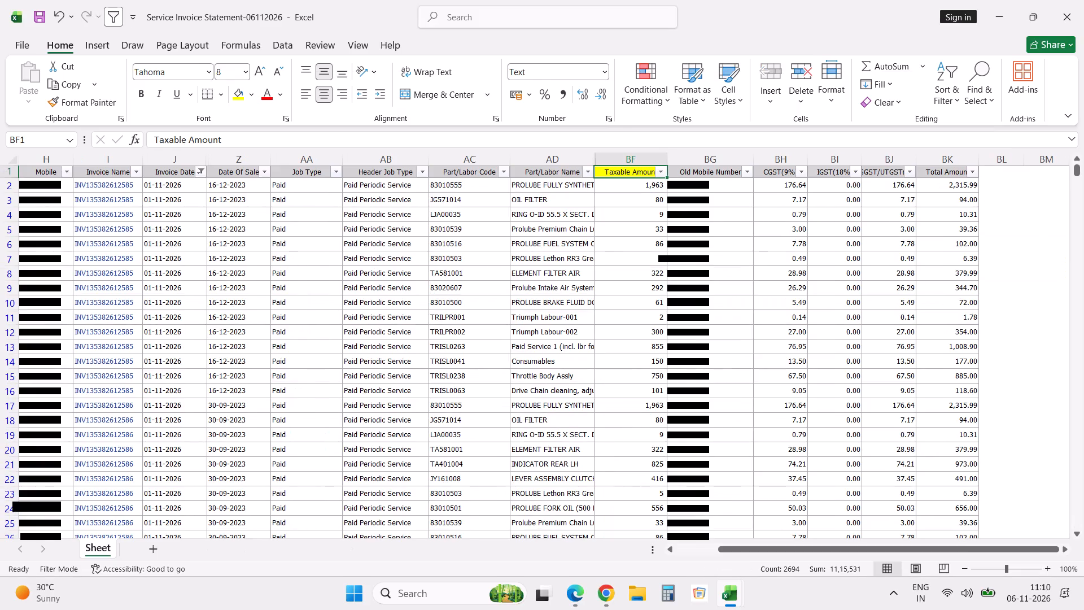
Filter the statement's Invoice Date to 03 November 2026 only and check the Taxable Amount sum against the tracker's 03-Nov Parts issued in W/S.
{"action": "left_click", "coordinate": [200, 171]}
{"action": "left_click", "coordinate": [57, 356]}
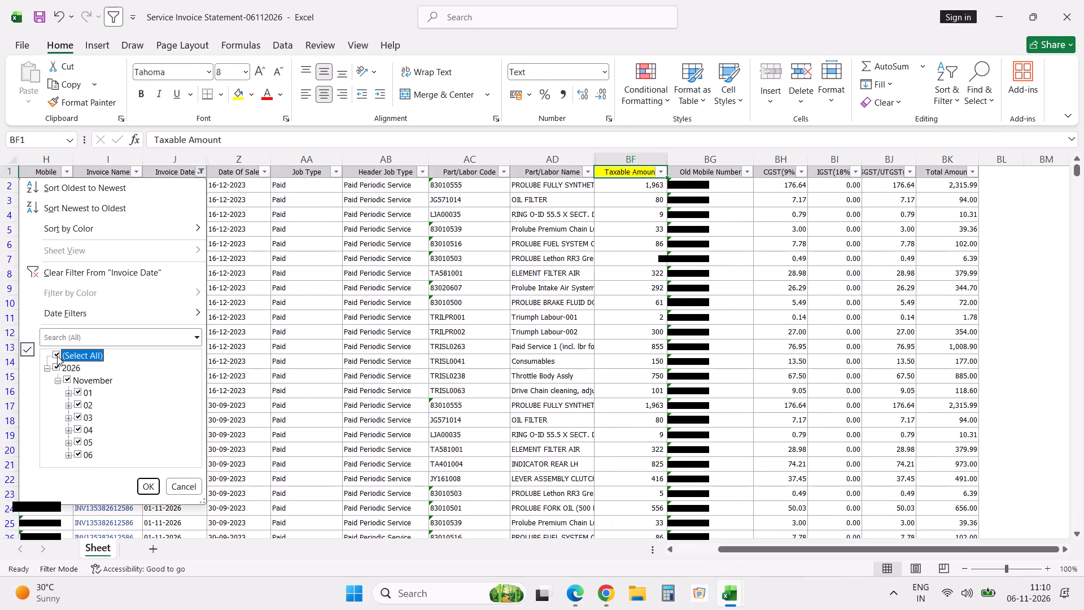
{"action": "left_click", "coordinate": [61, 354]}
{"action": "left_click", "coordinate": [78, 418]}
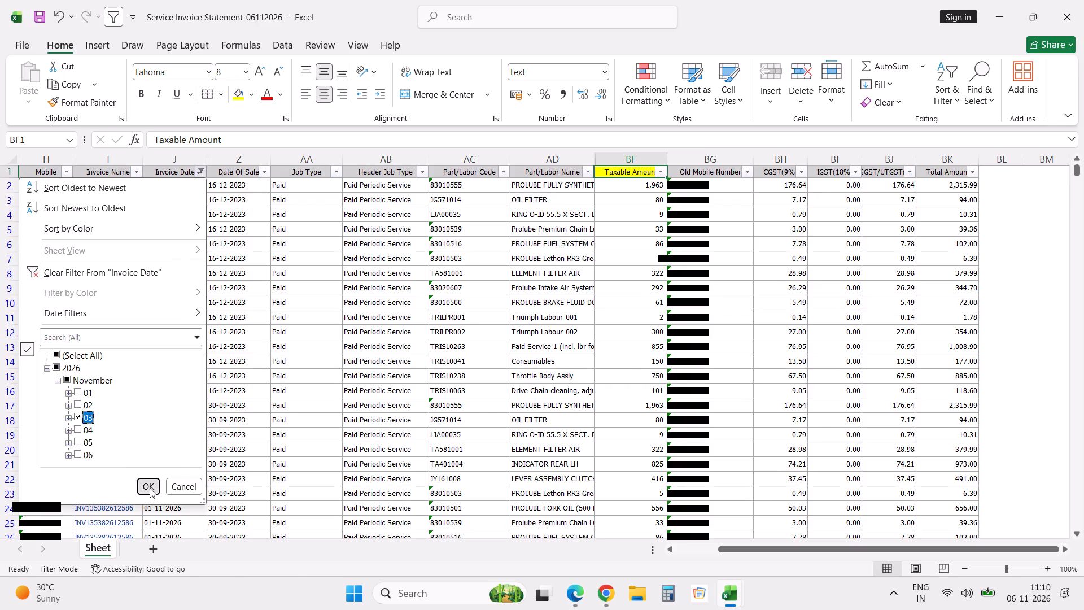
{"action": "left_click", "coordinate": [150, 488]}
{"action": "key", "text": "Down"}
{"action": "key", "text": "ctrl+shift+Down"}
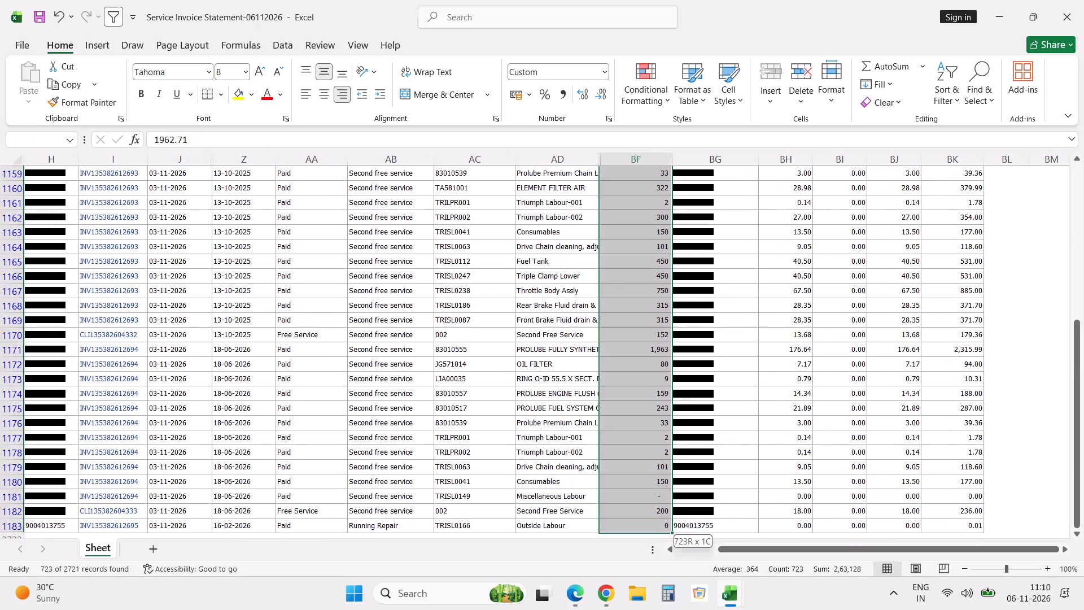
{"action": "key", "text": "alt+Tab"}
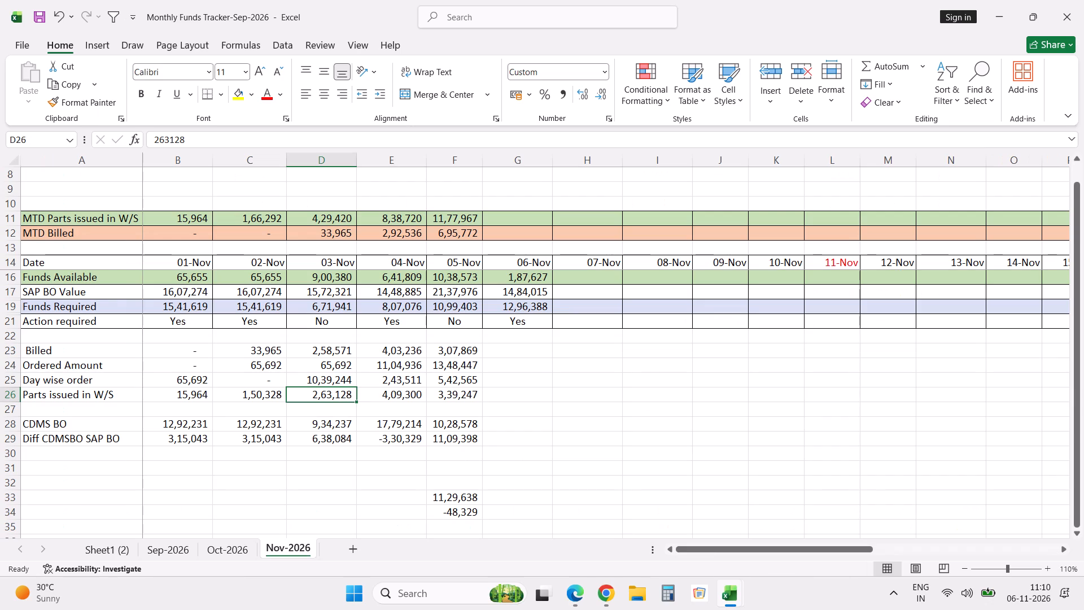
{"action": "key", "text": "alt+Tab"}
{"action": "key", "text": "Up"}
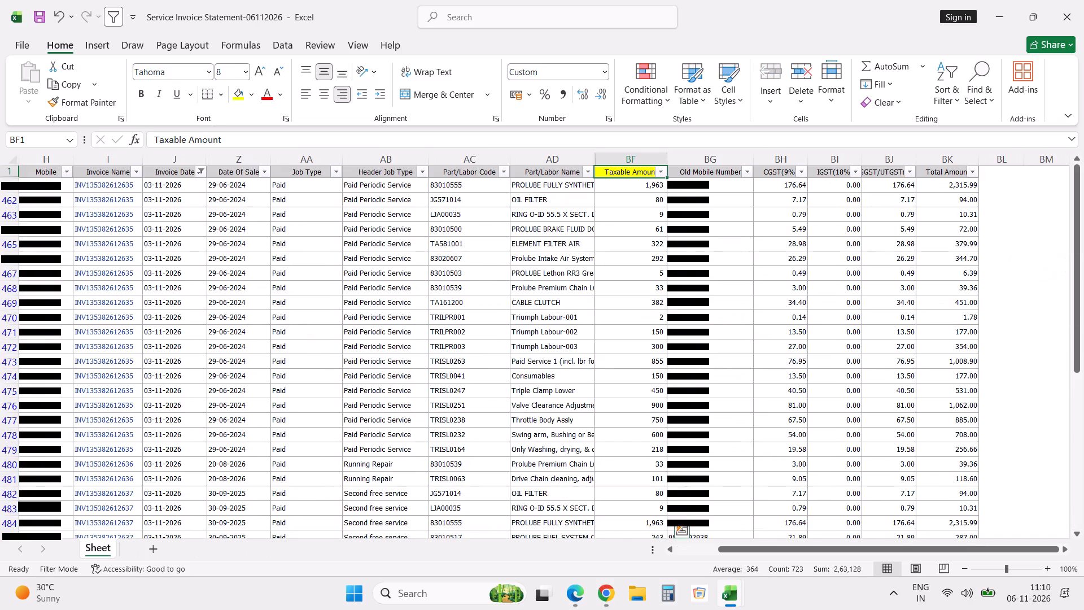
Change the statement's Invoice Date filter to show 04 November 2026 only.
{"action": "left_click", "coordinate": [200, 169]}
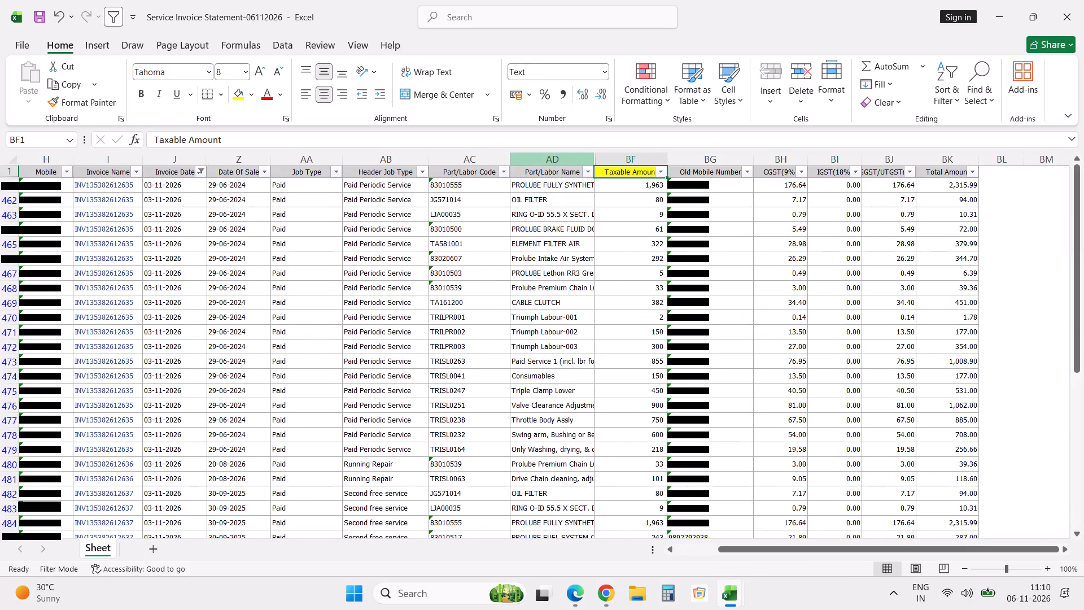
{"action": "left_click", "coordinate": [77, 414]}
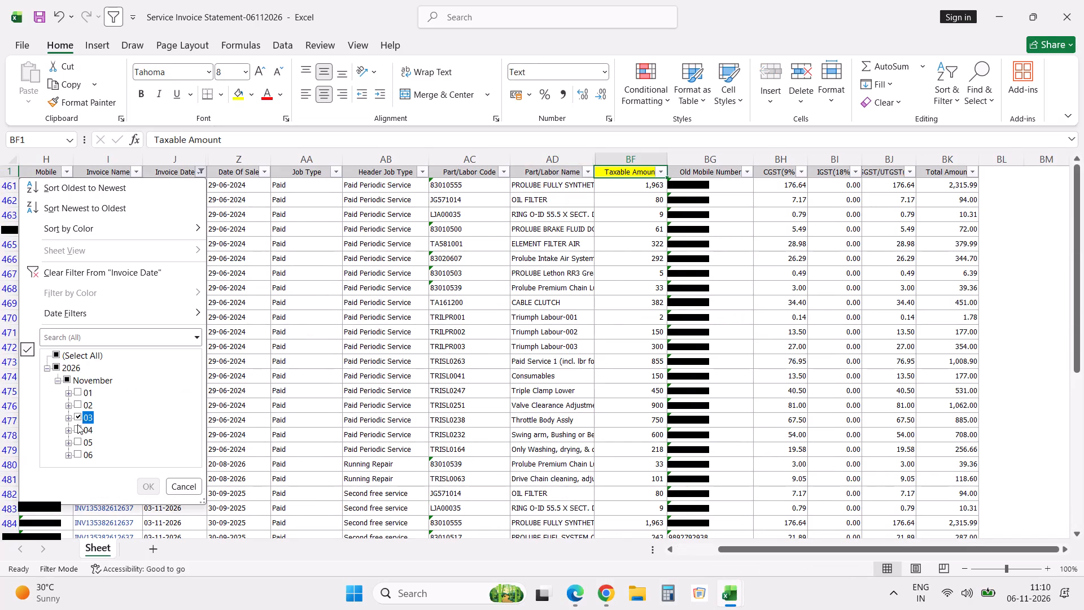
{"action": "left_click", "coordinate": [78, 429]}
{"action": "left_click", "coordinate": [150, 484]}
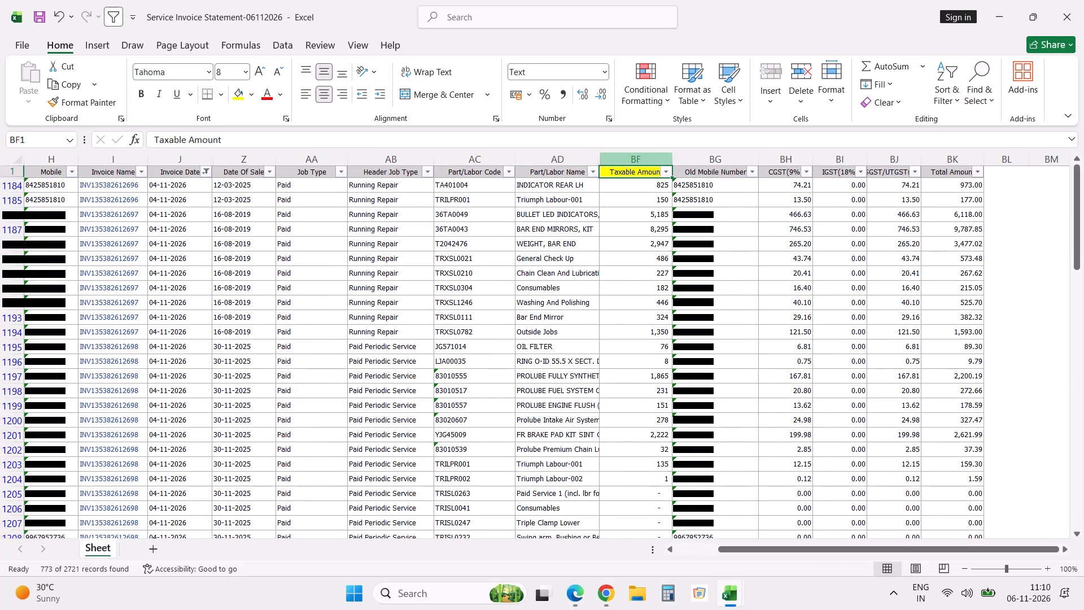
Sum the filtered Taxable Amount column, set the tracker's 04-Nov Parts issued in W/S to 346864, and save the tracker.
{"action": "key", "text": "Down"}
{"action": "key", "text": "Up"}
{"action": "key", "text": "Down"}
{"action": "key", "text": "ctrl+shift+Down"}
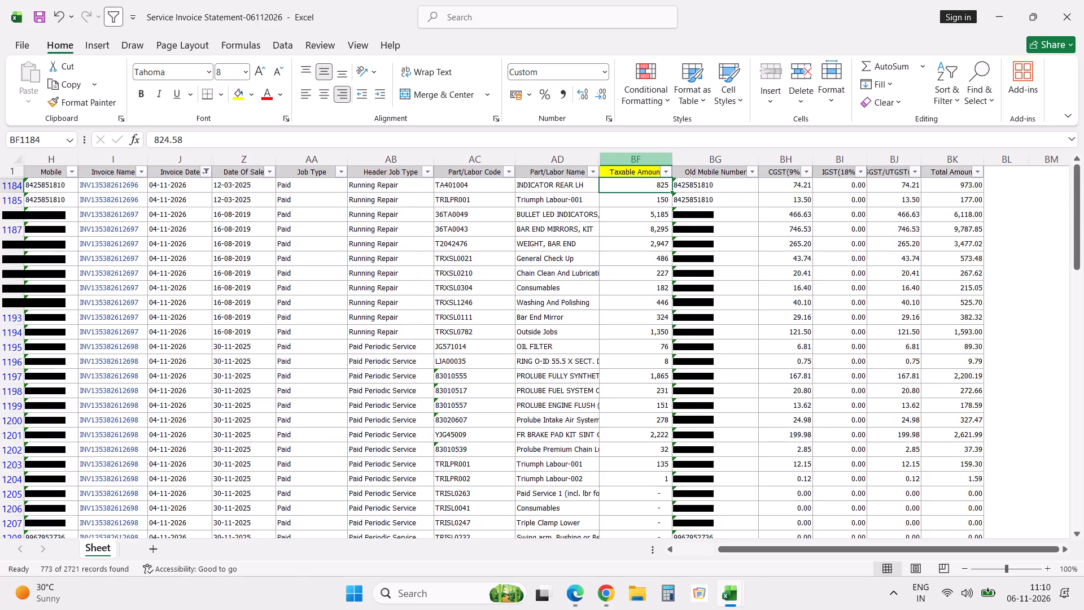
{"action": "key", "text": "alt+Tab"}
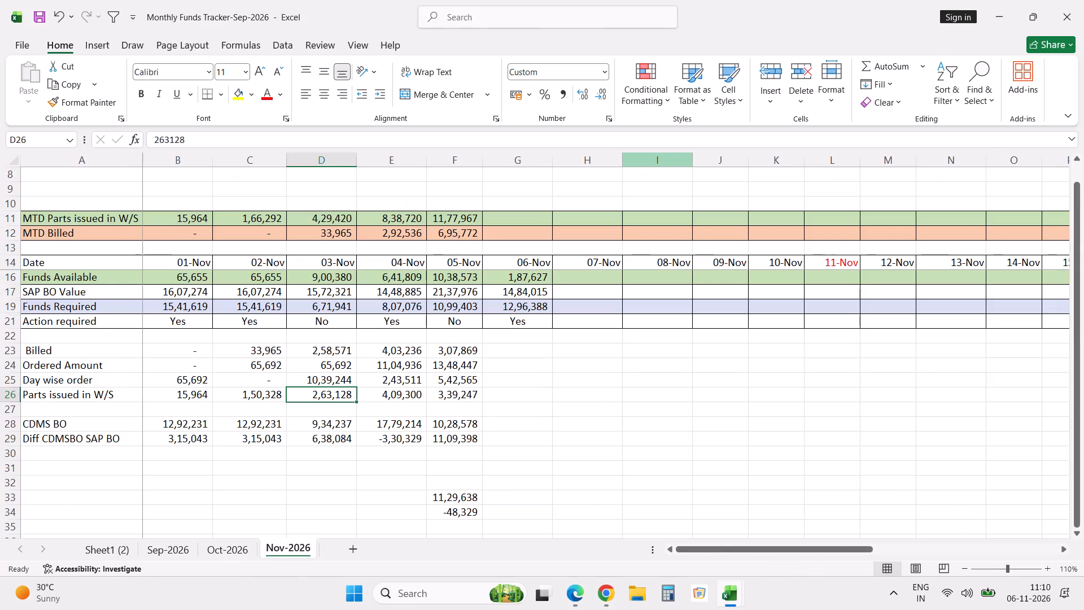
{"action": "key", "text": "Right"}
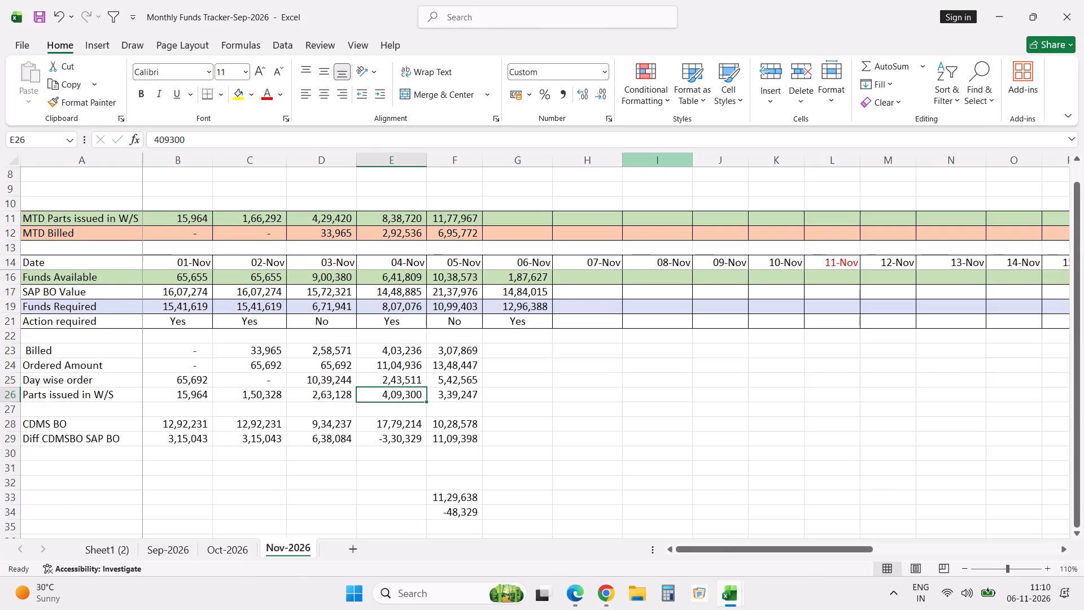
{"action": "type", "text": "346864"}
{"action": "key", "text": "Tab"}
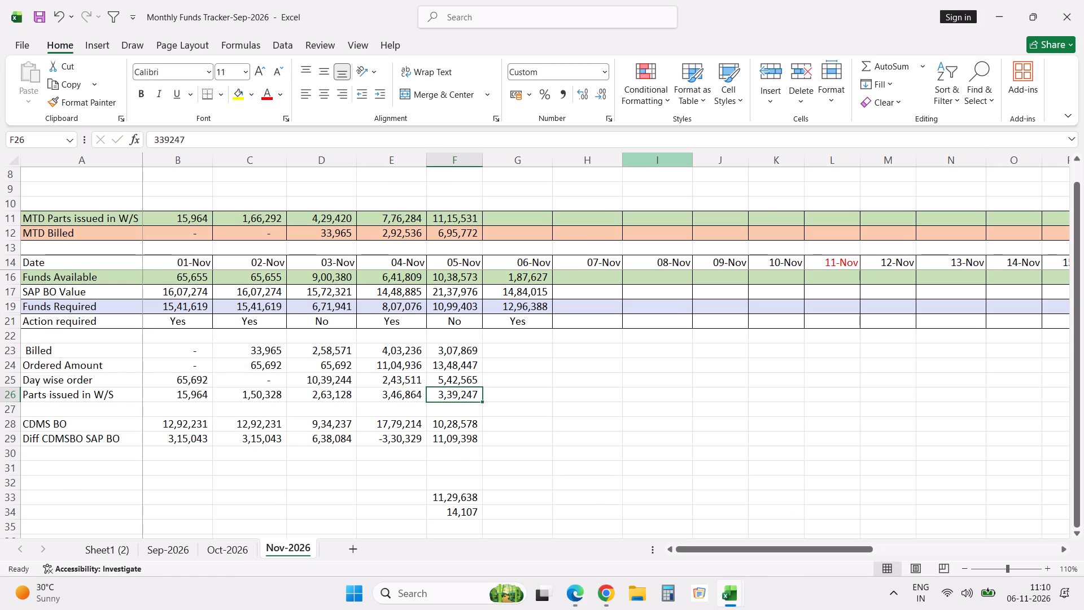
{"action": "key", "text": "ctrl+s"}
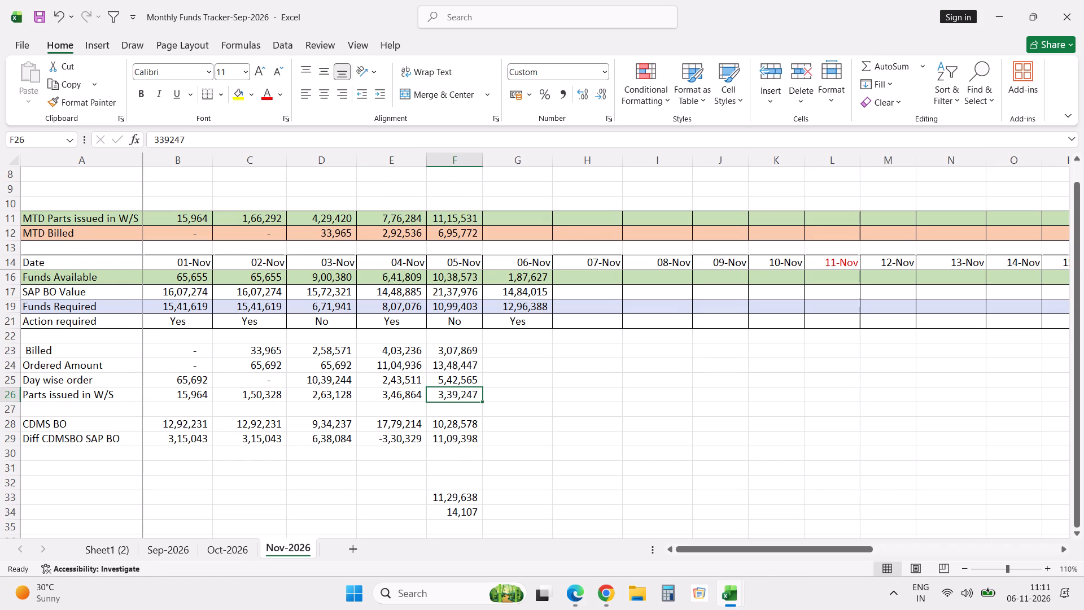
Fill the 05-Nov MTD Parts issued in W/S and MTD Billed formulas into the 06-Nov column and check the MTD Parts issued formula's references.
{"action": "left_click", "coordinate": [522, 220]}
{"action": "key", "text": "ctrl+r"}
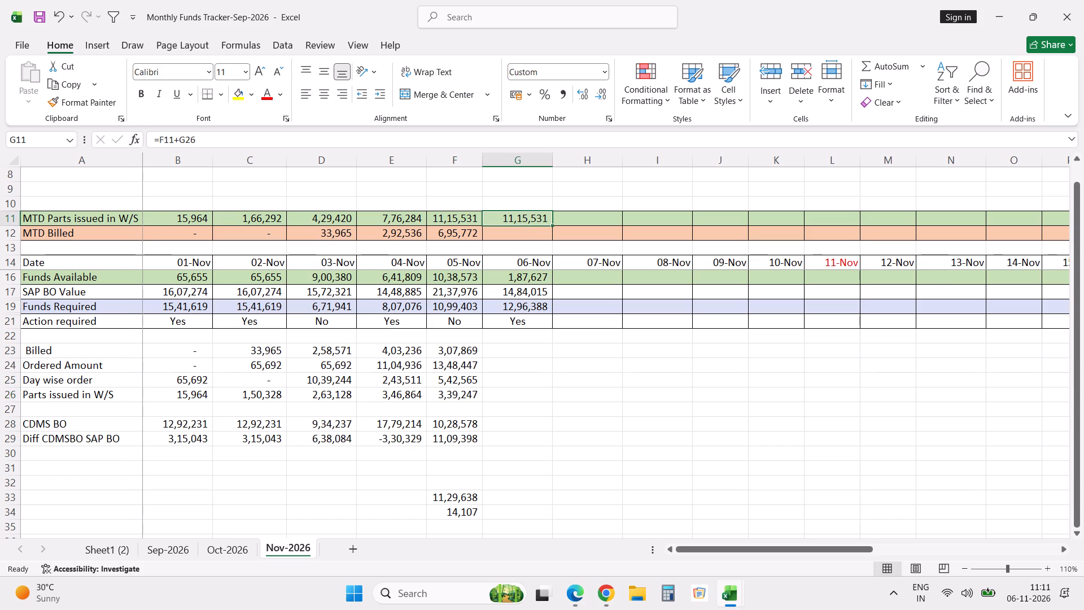
{"action": "left_click", "coordinate": [518, 230]}
{"action": "key", "text": "ctrl+r"}
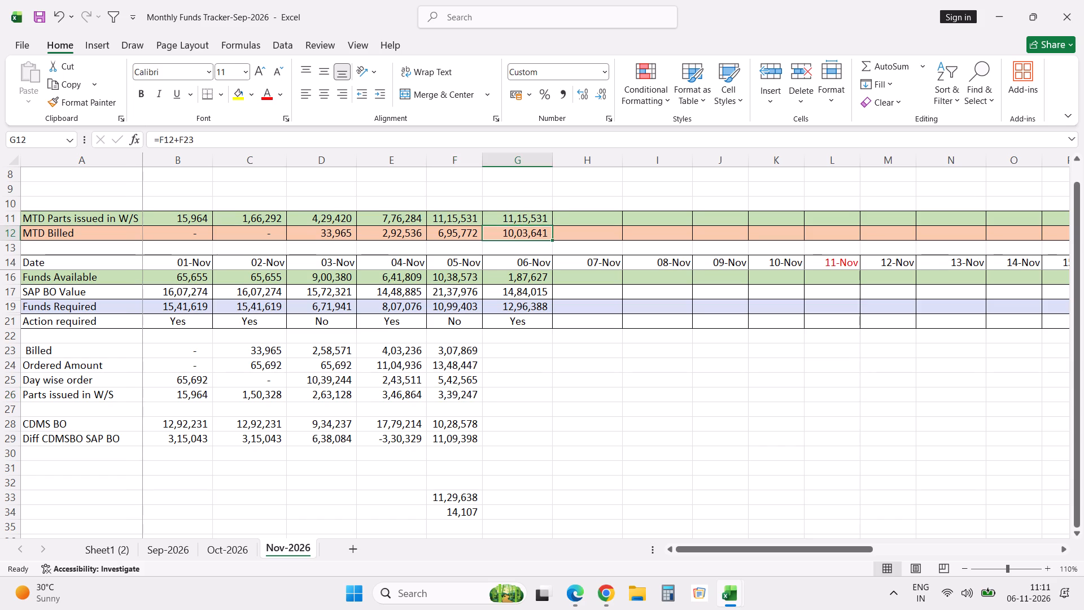
{"action": "left_click", "coordinate": [520, 223]}
{"action": "key", "text": "F2"}
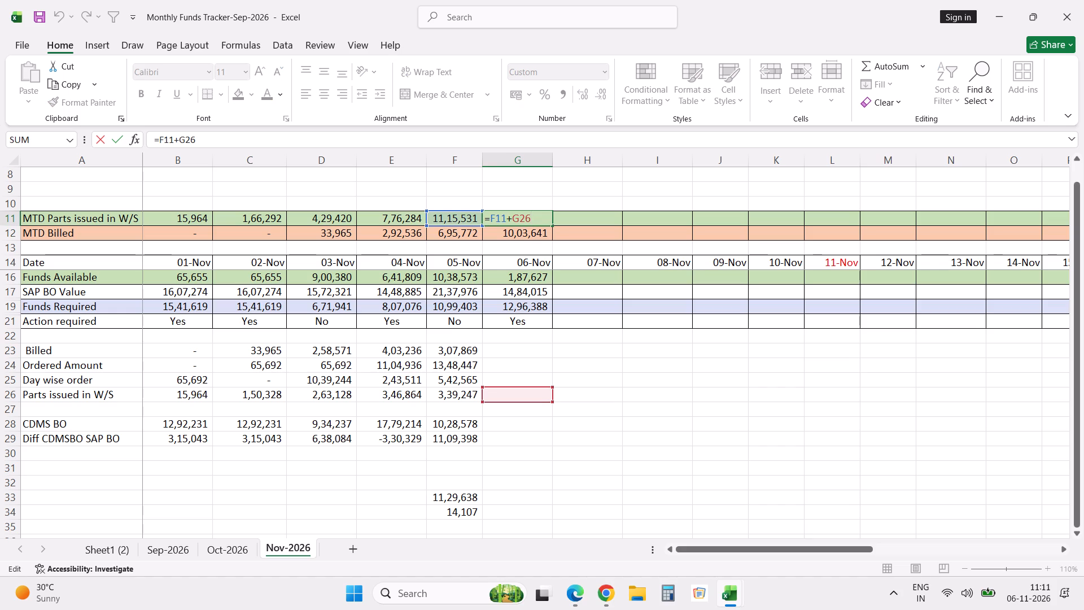
{"action": "key", "text": "Escape"}
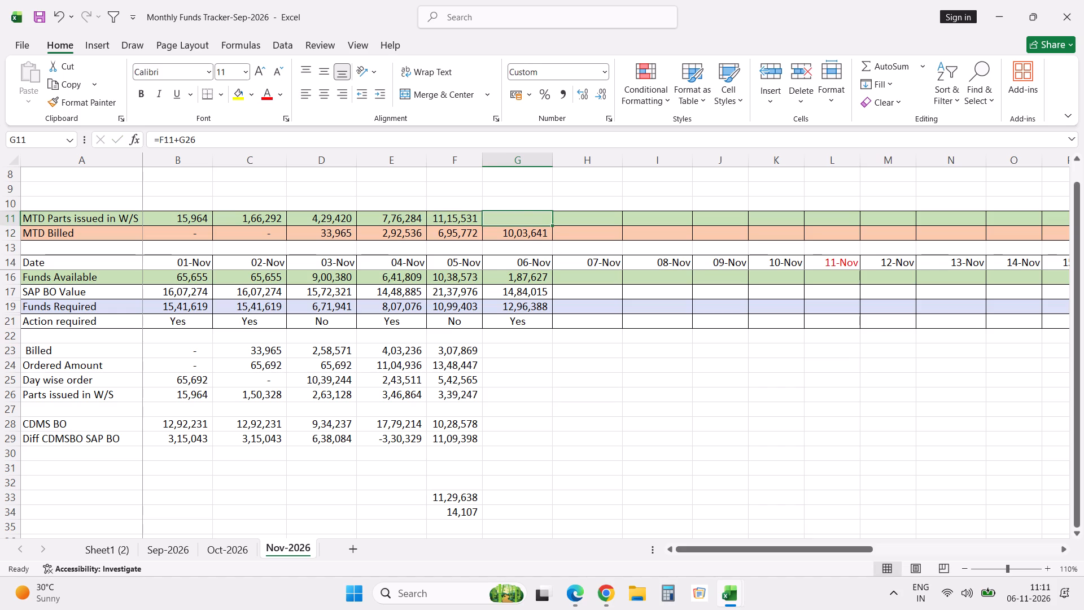
{"action": "key", "text": "F2"}
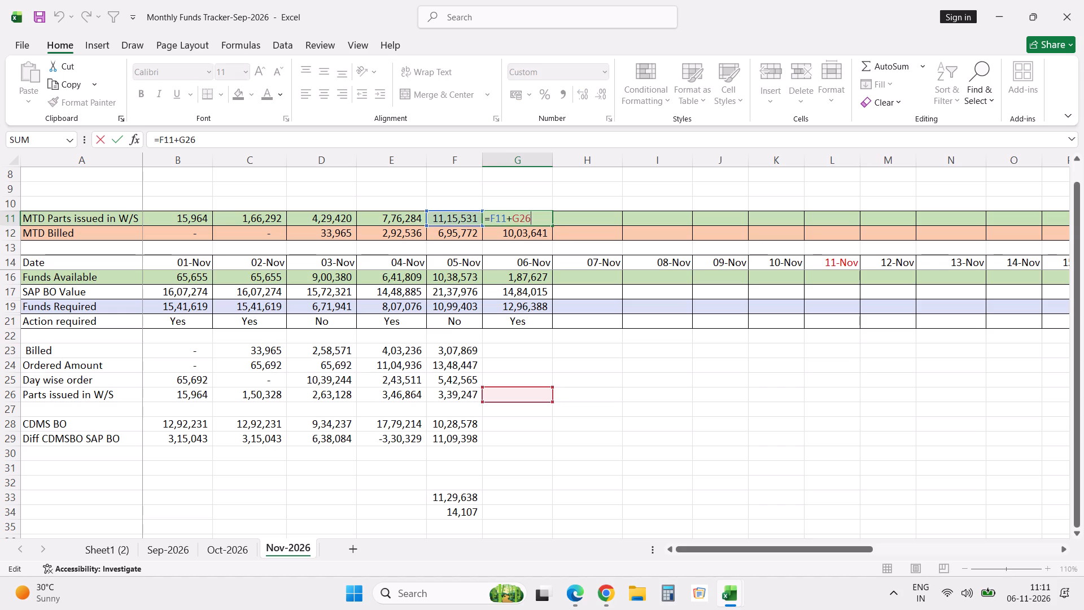
{"action": "key", "text": "Escape"}
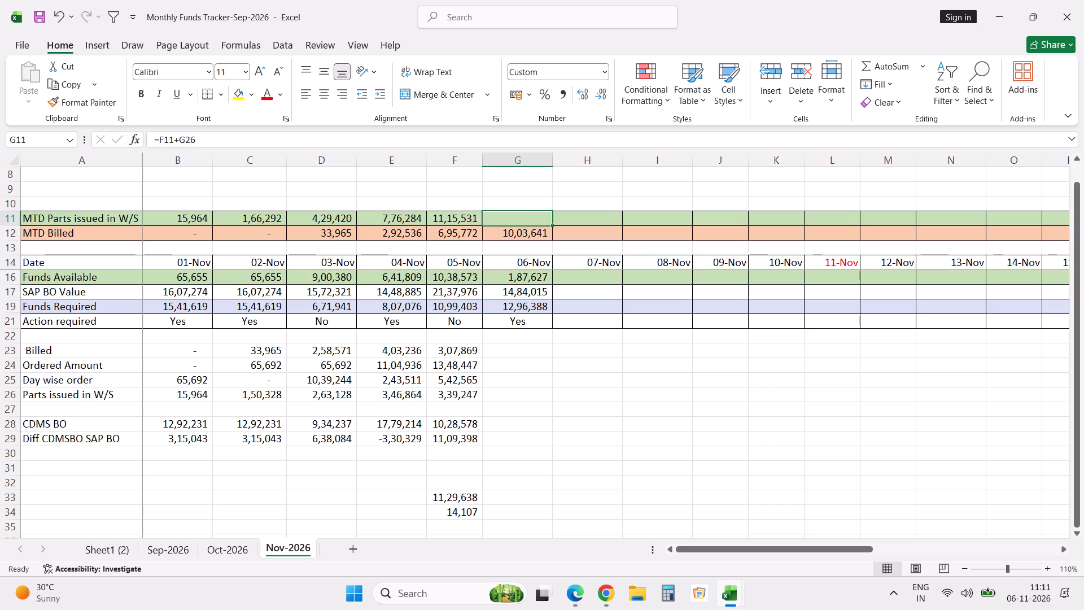
{"action": "key", "text": "ctrl+r"}
{"action": "key", "text": "F2"}
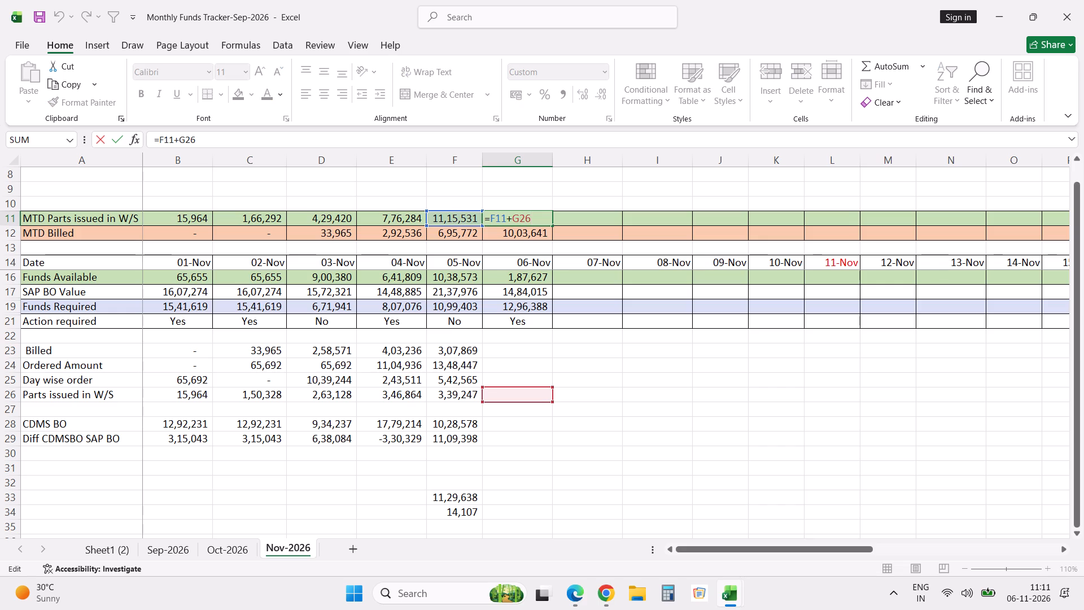
{"action": "key", "text": "Escape"}
Examine the cell references in the 02-Nov to 05-Nov MTD Parts issued in W/S formulas and the 05-Nov MTD Billed formula.
{"action": "left_click", "coordinate": [446, 216]}
{"action": "key", "text": "F2"}
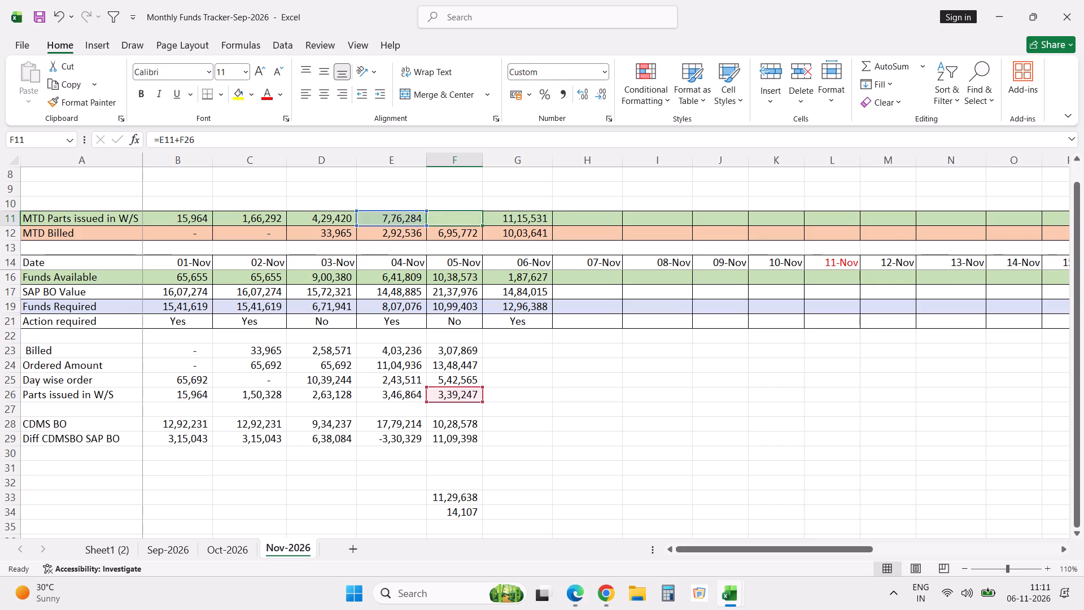
{"action": "key", "text": "Escape"}
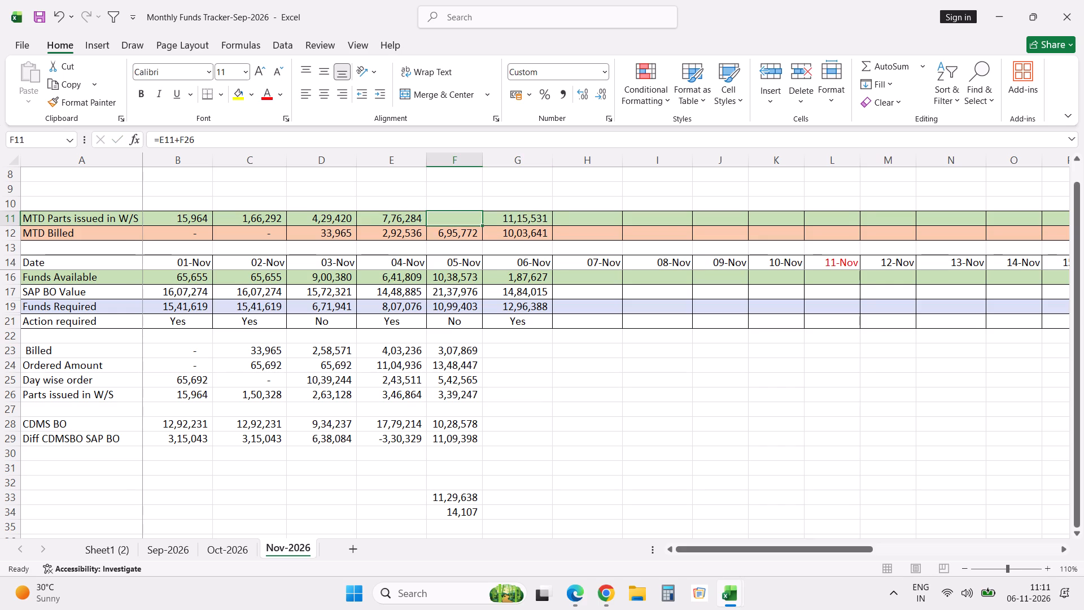
{"action": "left_click", "coordinate": [462, 230]}
{"action": "key", "text": "F2"}
{"action": "key", "text": "Escape"}
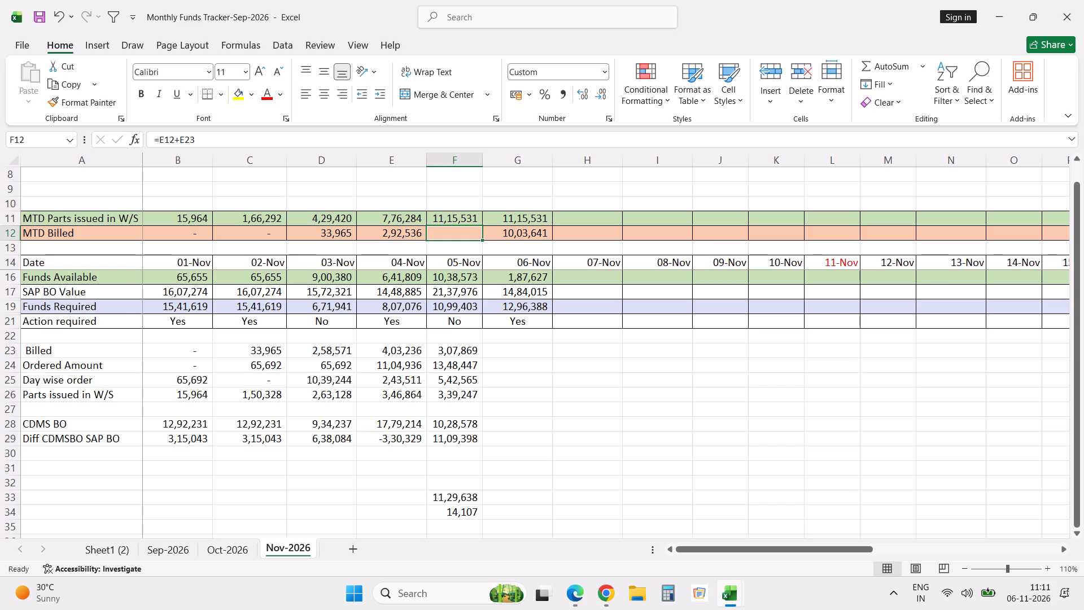
{"action": "left_click", "coordinate": [472, 220]}
{"action": "key", "text": "F2"}
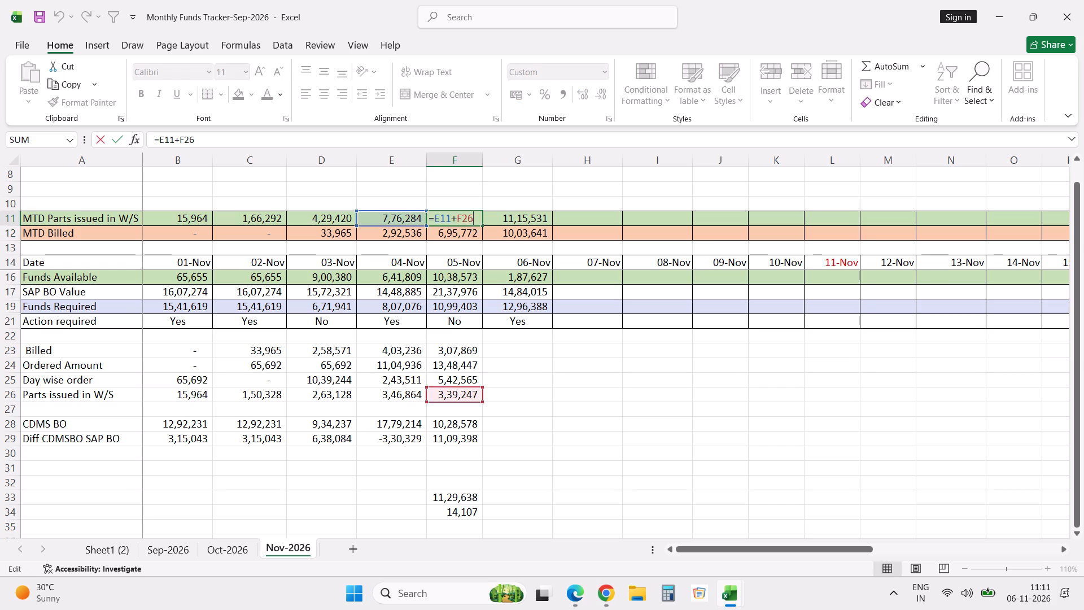
{"action": "key", "text": "Escape"}
{"action": "left_click", "coordinate": [253, 218]}
{"action": "key", "text": "F2"}
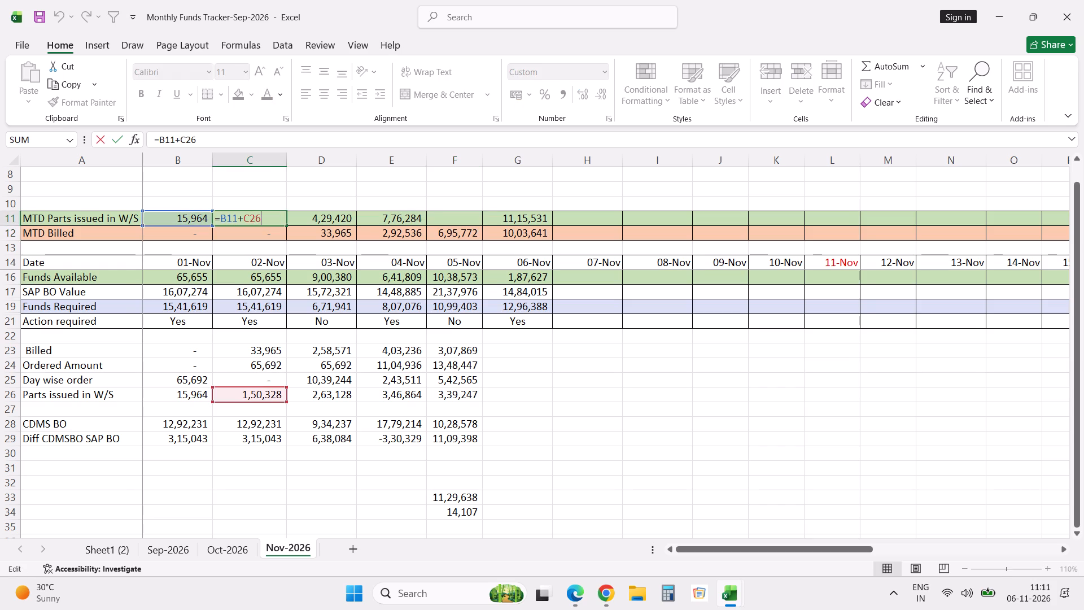
{"action": "key", "text": "Escape"}
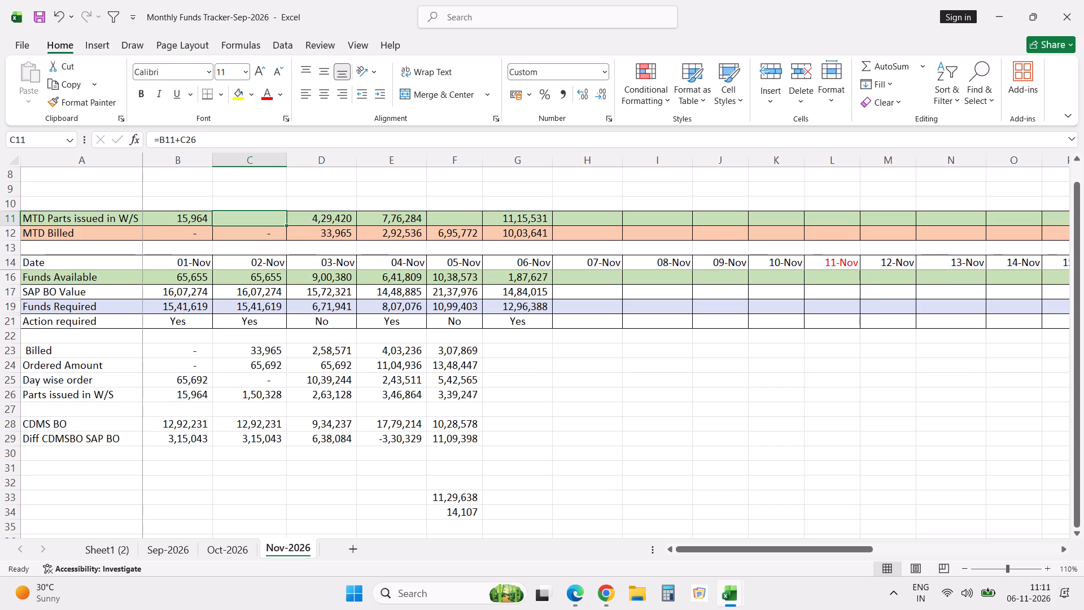
{"action": "key", "text": "F2"}
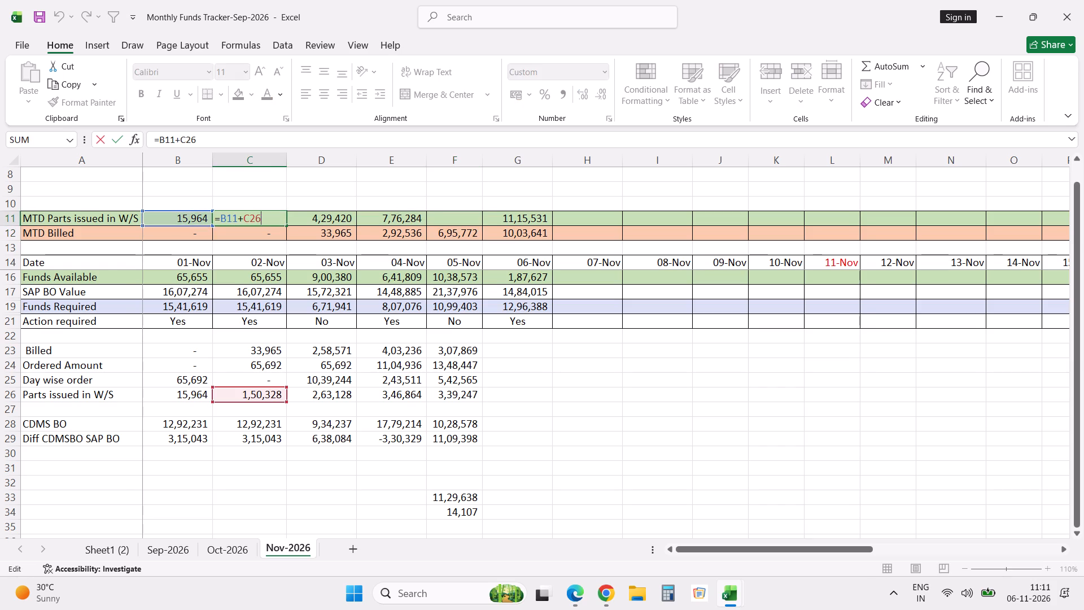
{"action": "key", "text": "Escape"}
{"action": "left_click", "coordinate": [336, 219]}
{"action": "key", "text": "F2"}
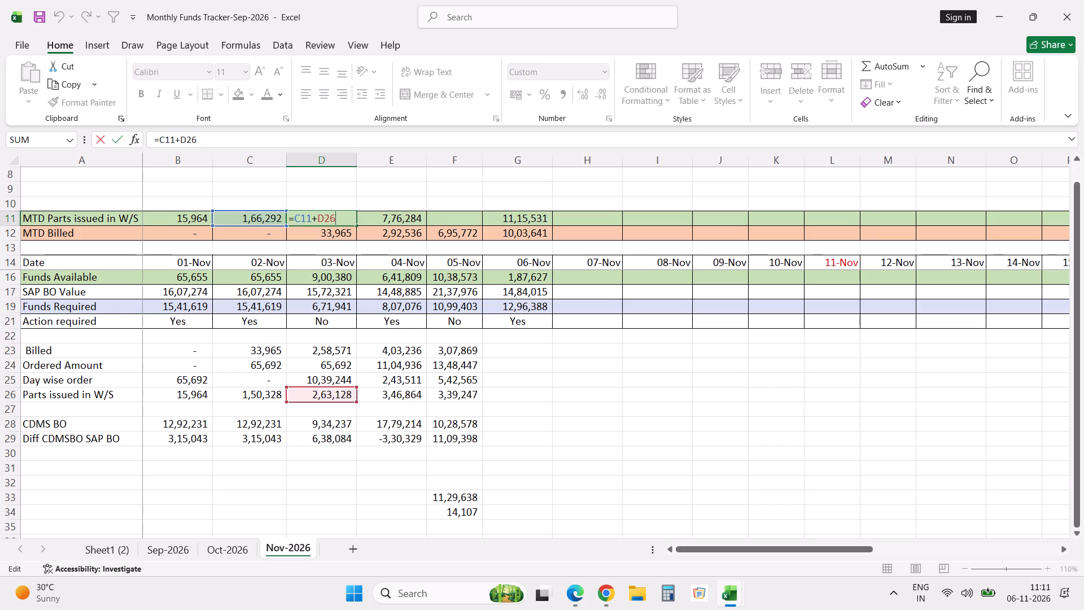
{"action": "key", "text": "Escape"}
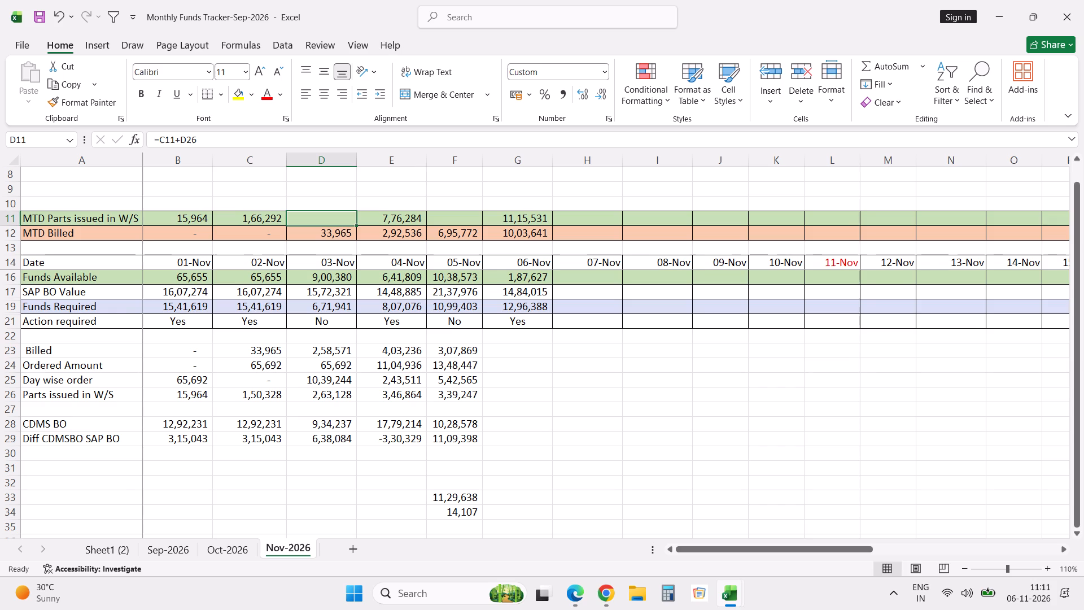
{"action": "left_click", "coordinate": [409, 219]}
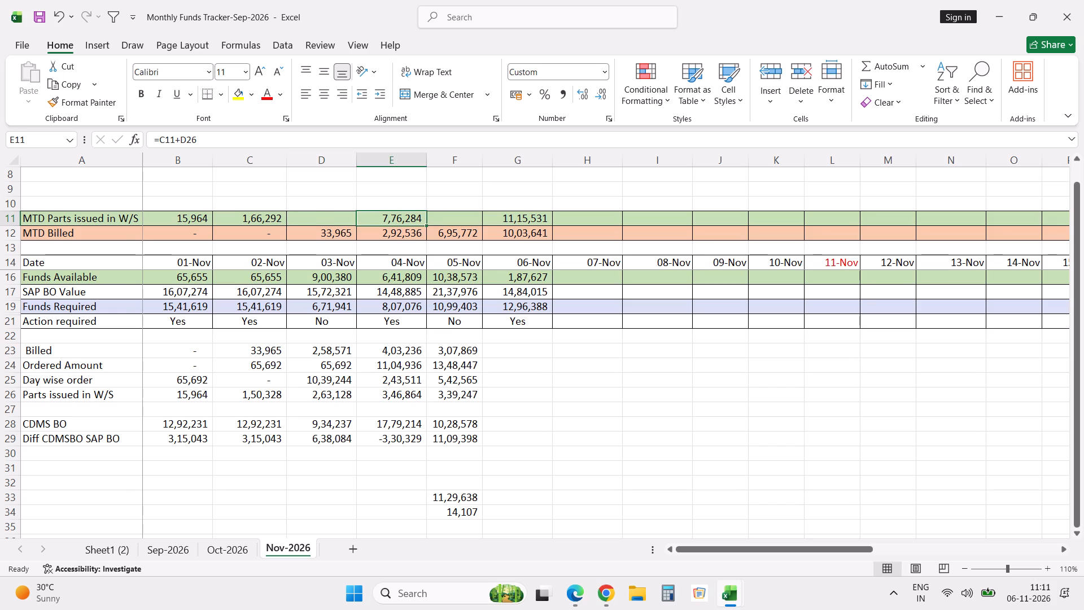
{"action": "key", "text": "F2"}
{"action": "key", "text": "Escape"}
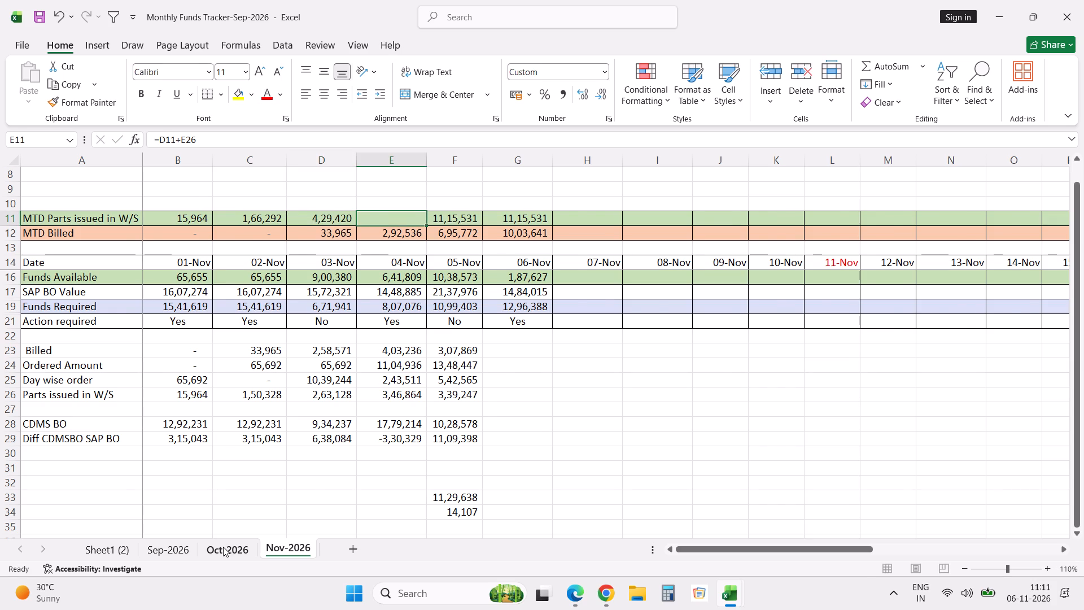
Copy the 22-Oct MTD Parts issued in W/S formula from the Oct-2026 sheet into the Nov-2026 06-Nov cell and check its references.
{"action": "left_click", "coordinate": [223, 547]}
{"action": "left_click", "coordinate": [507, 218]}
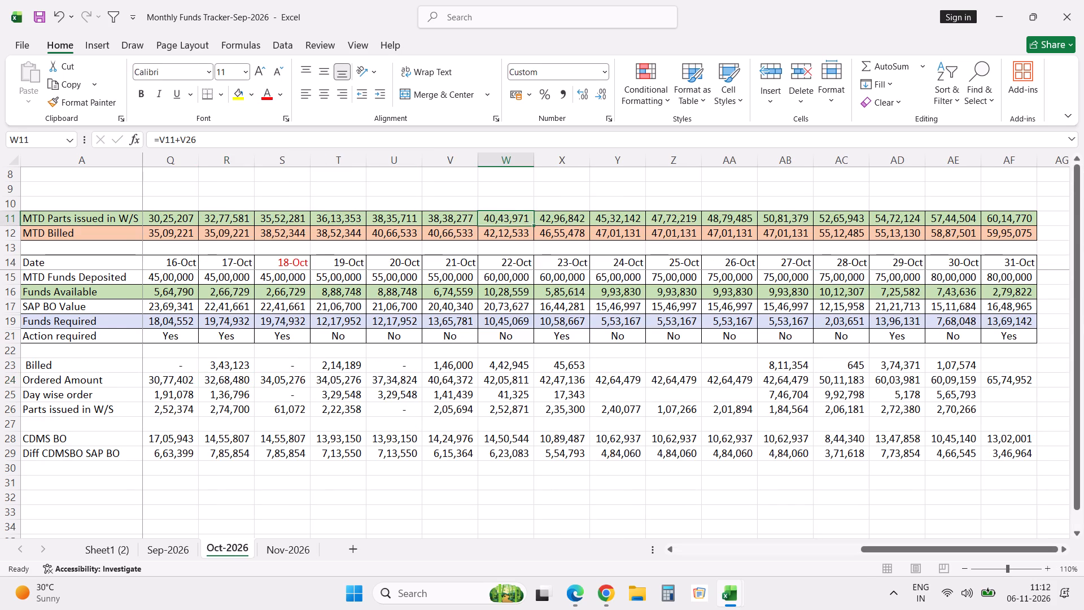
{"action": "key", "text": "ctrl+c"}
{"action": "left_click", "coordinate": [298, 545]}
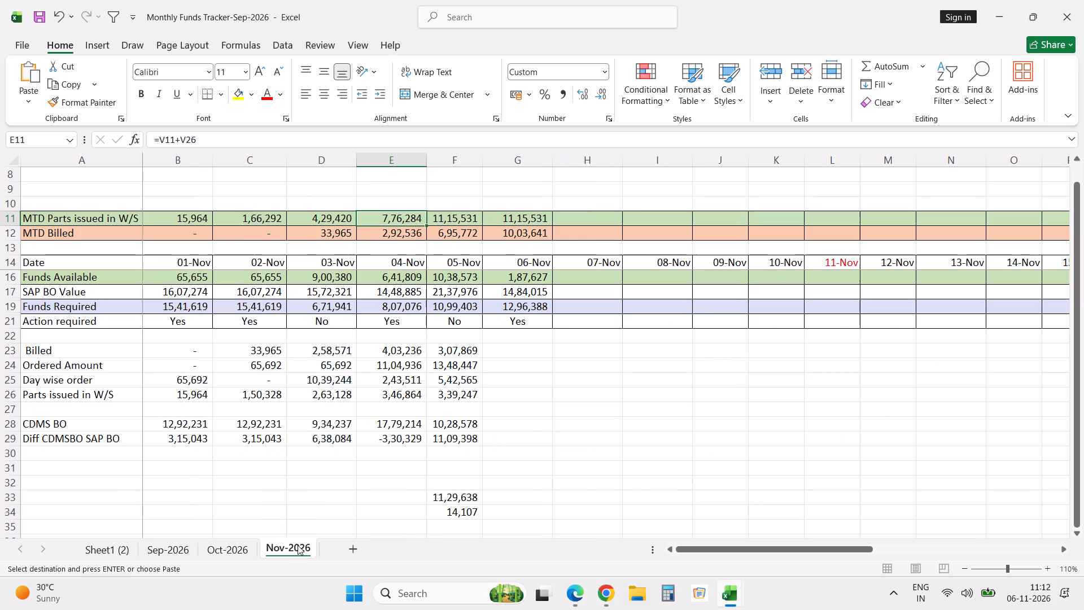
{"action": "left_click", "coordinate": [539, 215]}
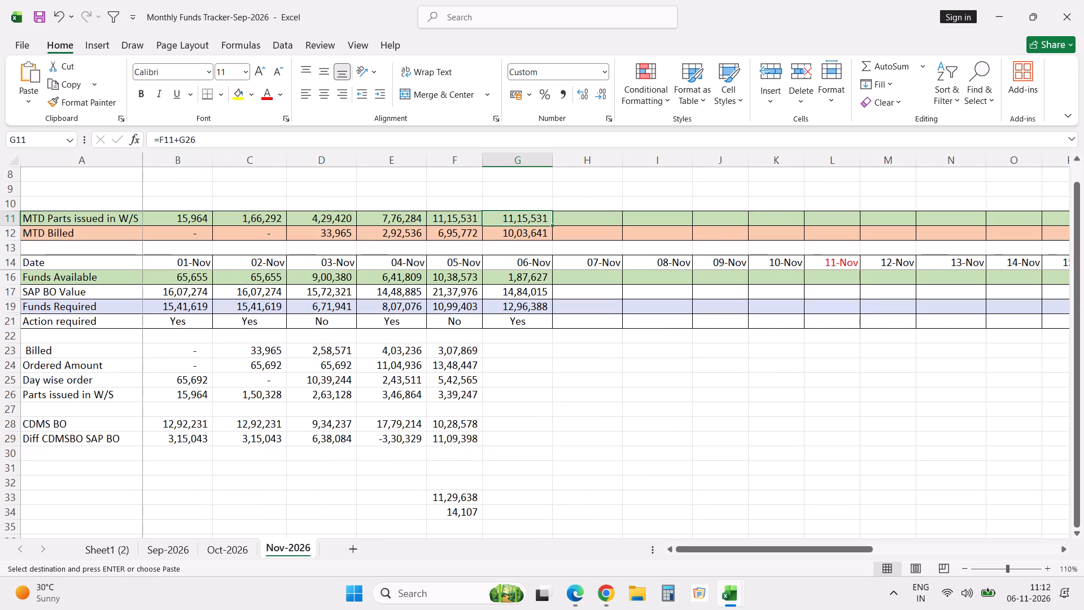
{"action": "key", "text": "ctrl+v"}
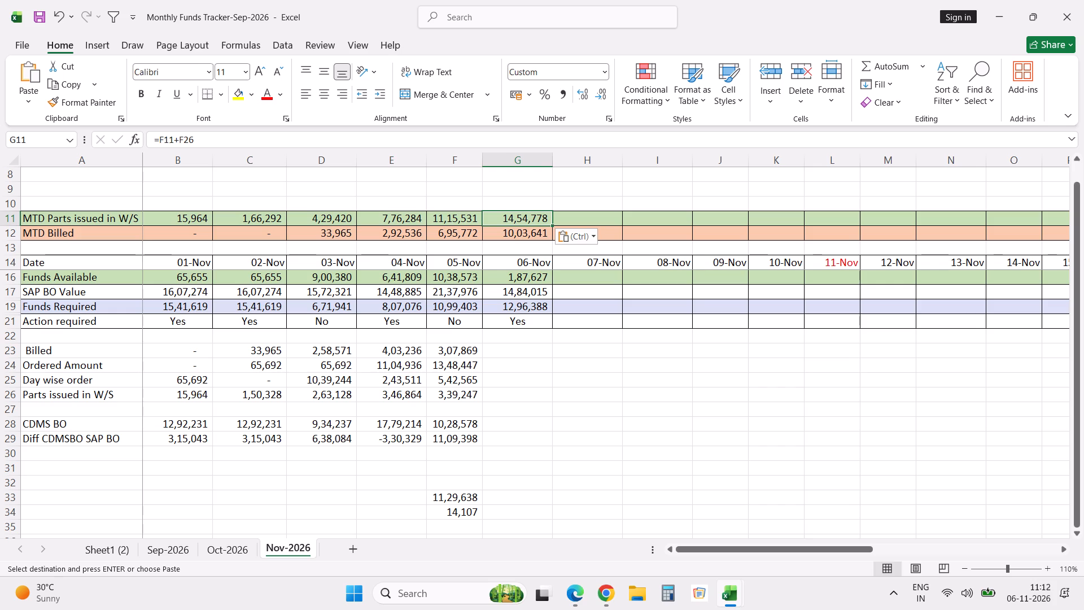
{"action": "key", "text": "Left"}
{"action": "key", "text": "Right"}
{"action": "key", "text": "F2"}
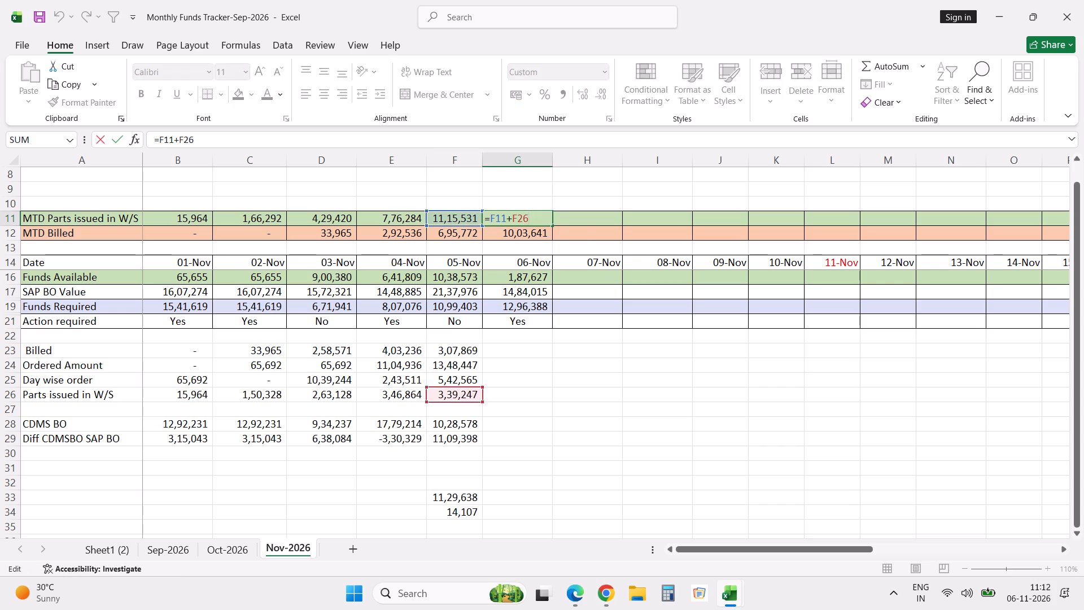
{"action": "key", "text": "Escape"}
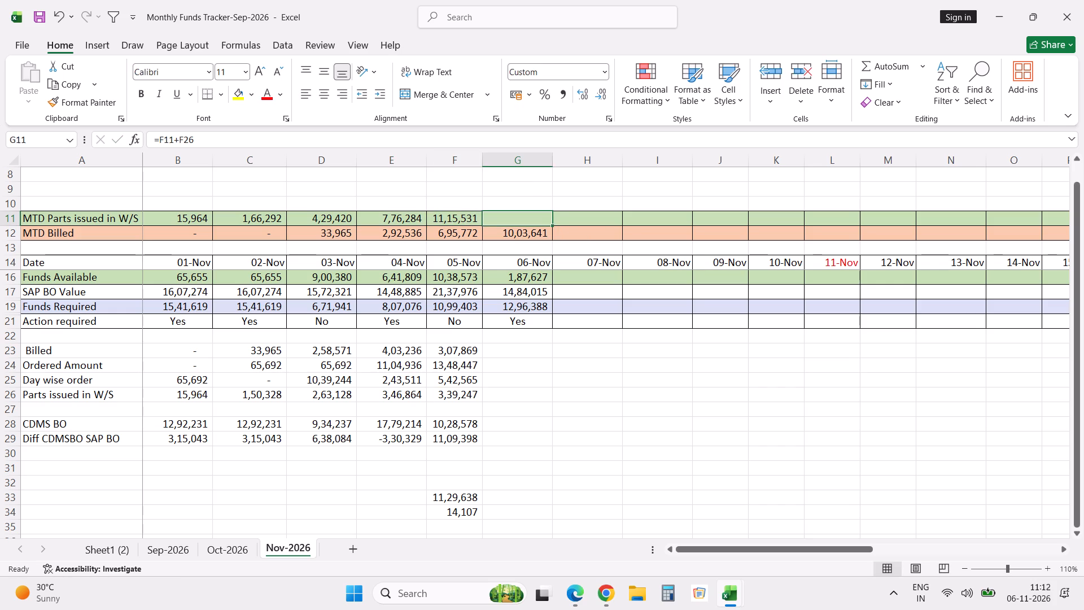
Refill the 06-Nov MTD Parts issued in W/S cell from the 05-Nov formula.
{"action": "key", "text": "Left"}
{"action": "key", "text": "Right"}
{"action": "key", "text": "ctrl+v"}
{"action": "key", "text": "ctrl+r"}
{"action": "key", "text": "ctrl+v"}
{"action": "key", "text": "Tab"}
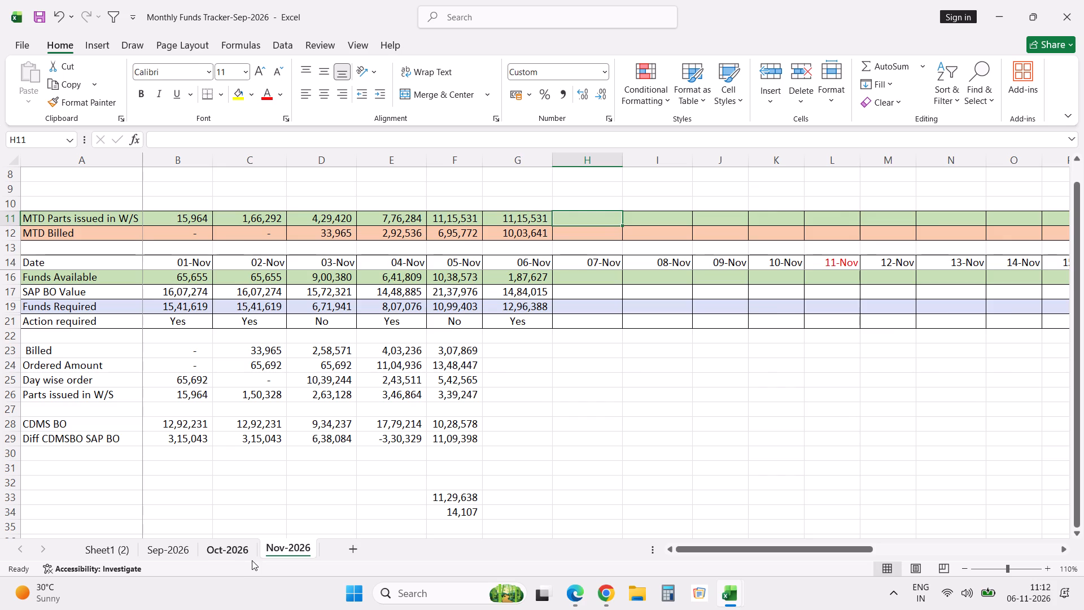
Copy the Oct-2026 sheet's 22-Oct MTD Parts issued in W/S formula into the same row for 02-Nov through 06-Nov.
{"action": "left_click", "coordinate": [239, 554]}
{"action": "key", "text": "ctrl+c"}
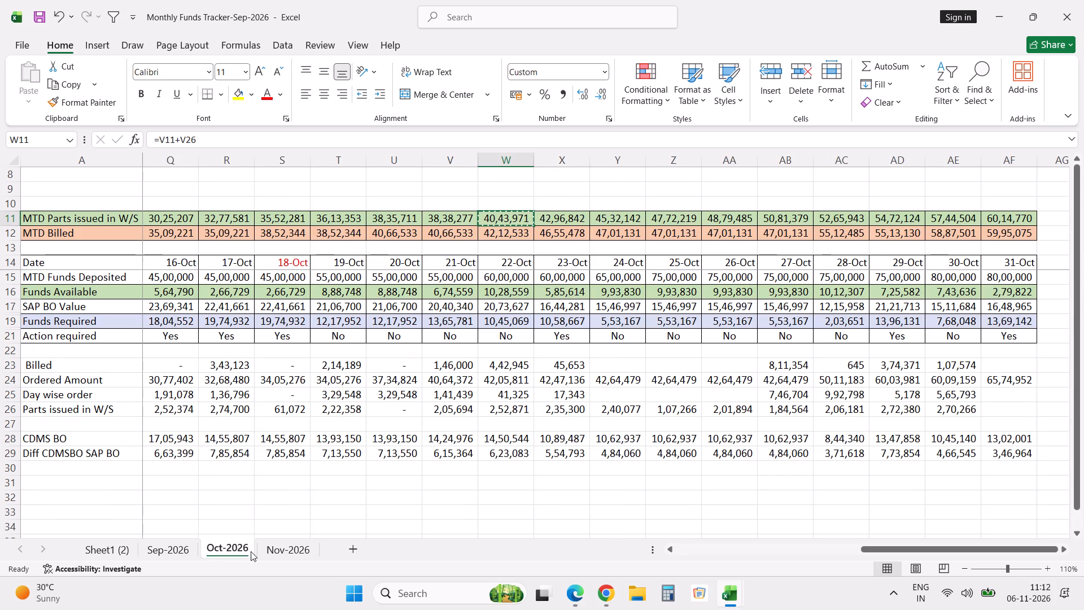
{"action": "left_click", "coordinate": [276, 551]}
{"action": "left_click", "coordinate": [538, 215]}
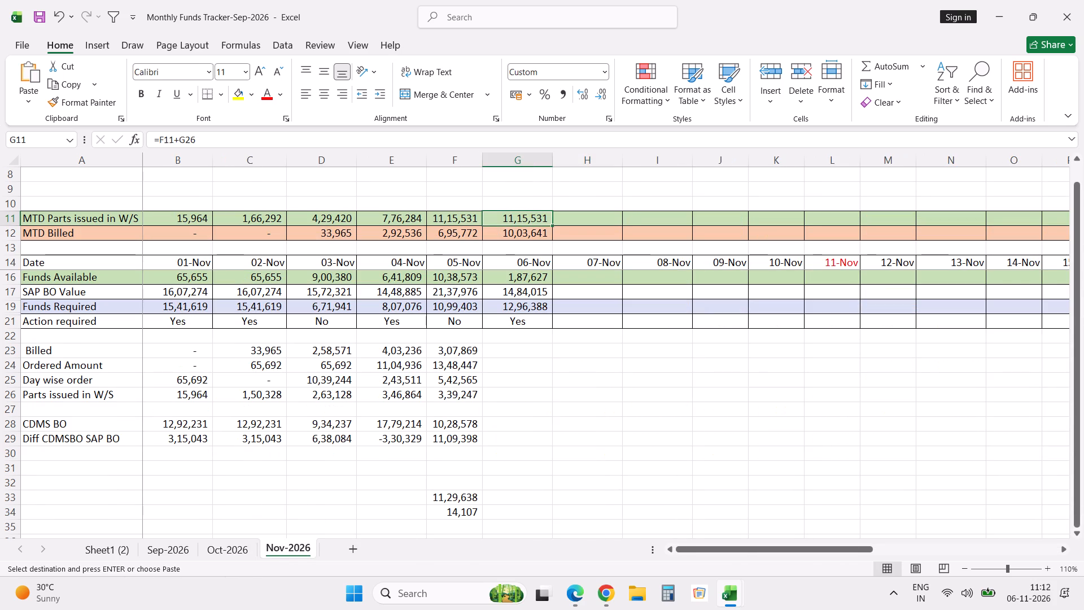
{"action": "key", "text": "ctrl+v"}
{"action": "left_click", "coordinate": [458, 217]}
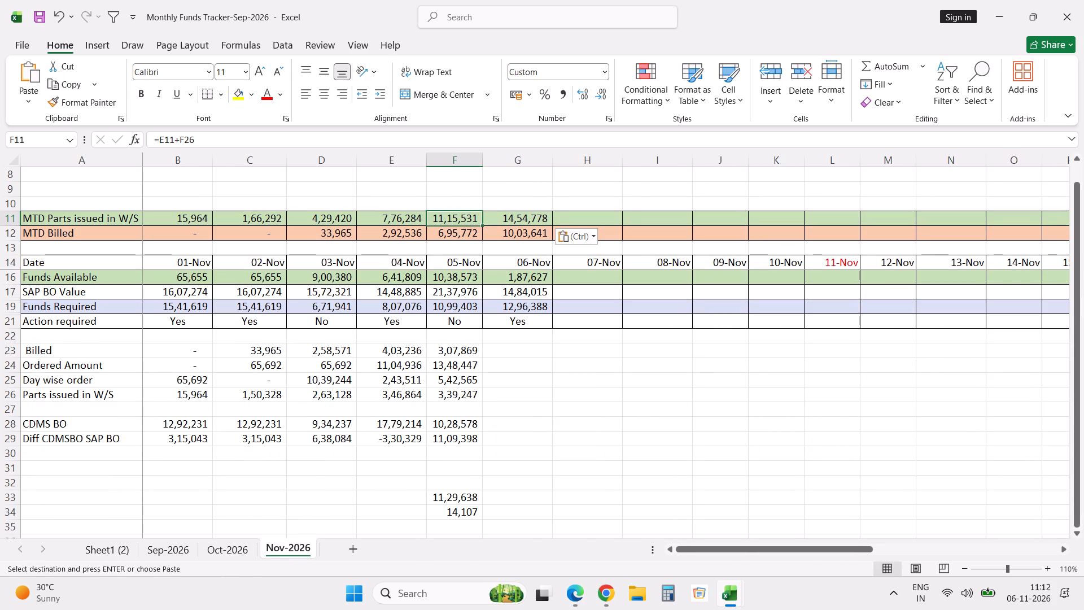
{"action": "key", "text": "ctrl+v"}
{"action": "left_click", "coordinate": [404, 223]}
{"action": "key", "text": "ctrl+v"}
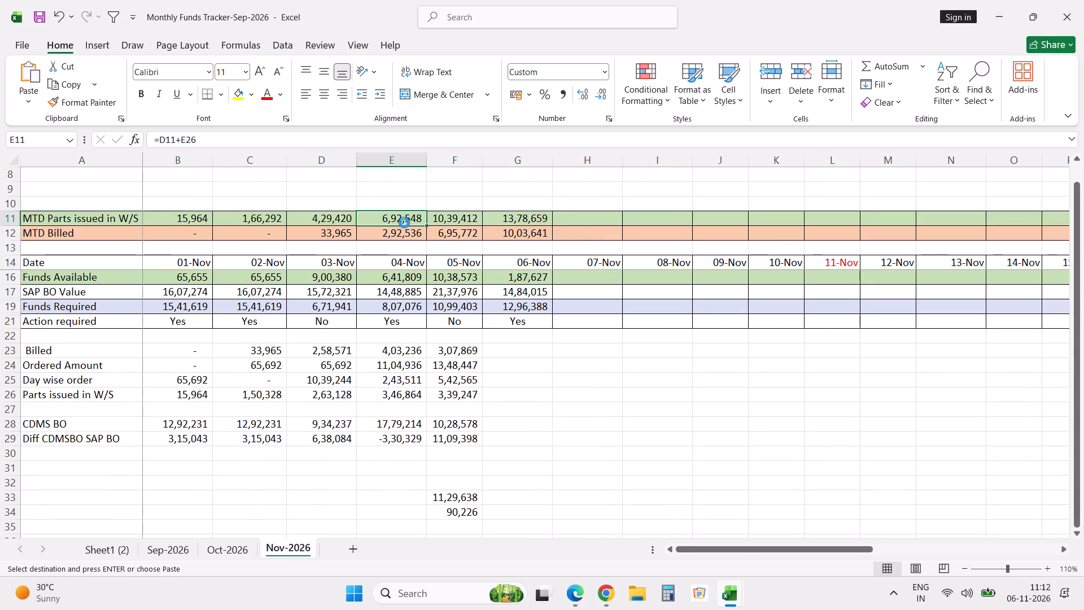
{"action": "left_click", "coordinate": [310, 221]}
{"action": "key", "text": "ctrl+v"}
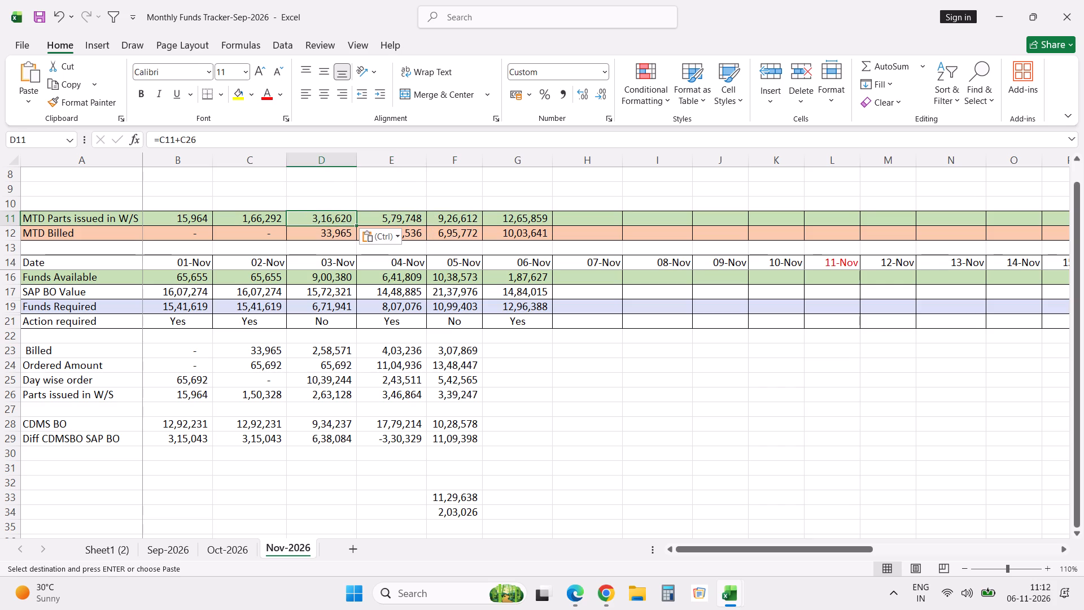
{"action": "left_click", "coordinate": [239, 217]}
{"action": "key", "text": "ctrl+v"}
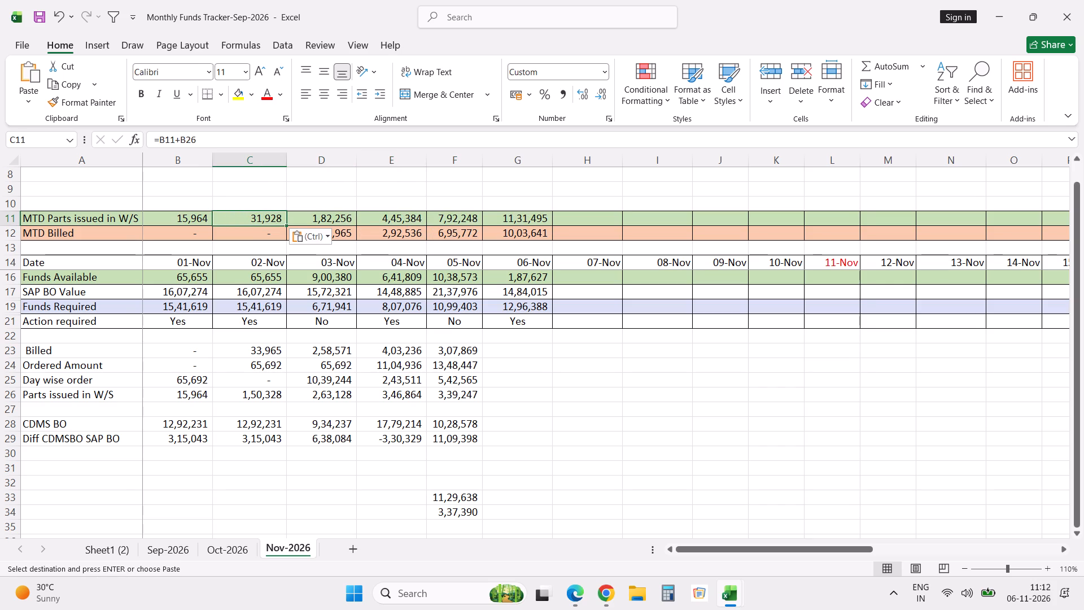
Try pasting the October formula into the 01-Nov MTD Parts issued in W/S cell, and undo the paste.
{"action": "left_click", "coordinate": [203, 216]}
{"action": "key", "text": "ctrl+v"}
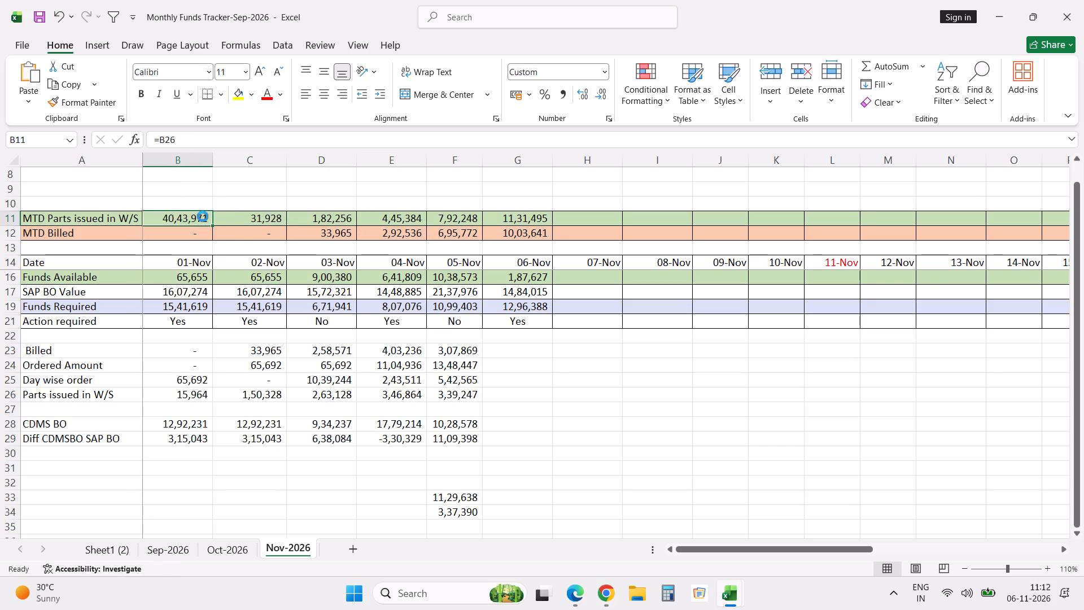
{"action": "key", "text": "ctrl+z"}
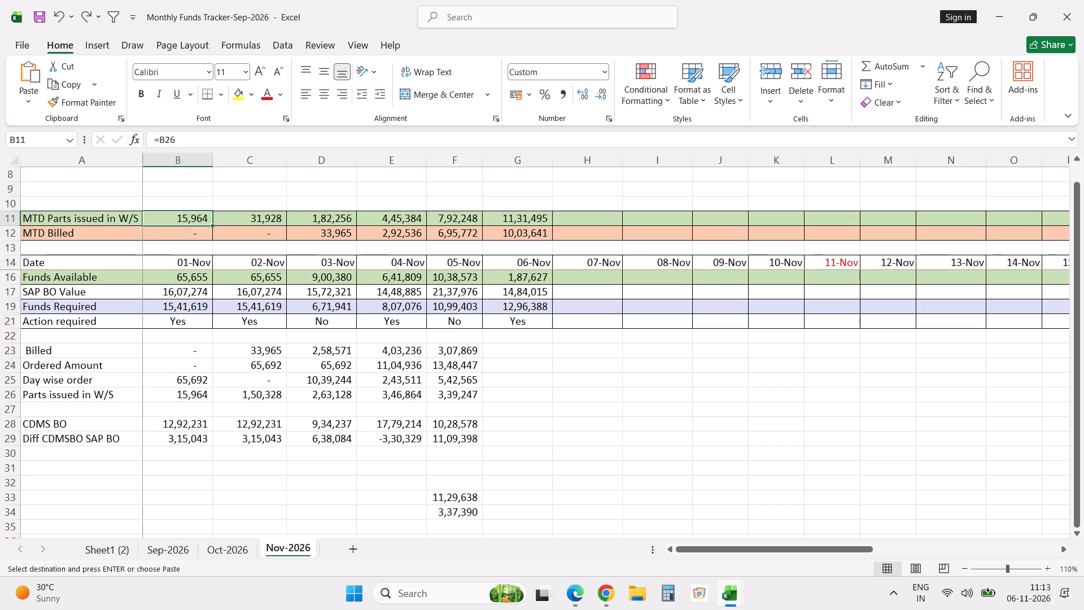
Fill the 06-Nov MTD Parts issued in W/S formula into the 07-Nov column and check its references.
{"action": "left_click", "coordinate": [584, 221]}
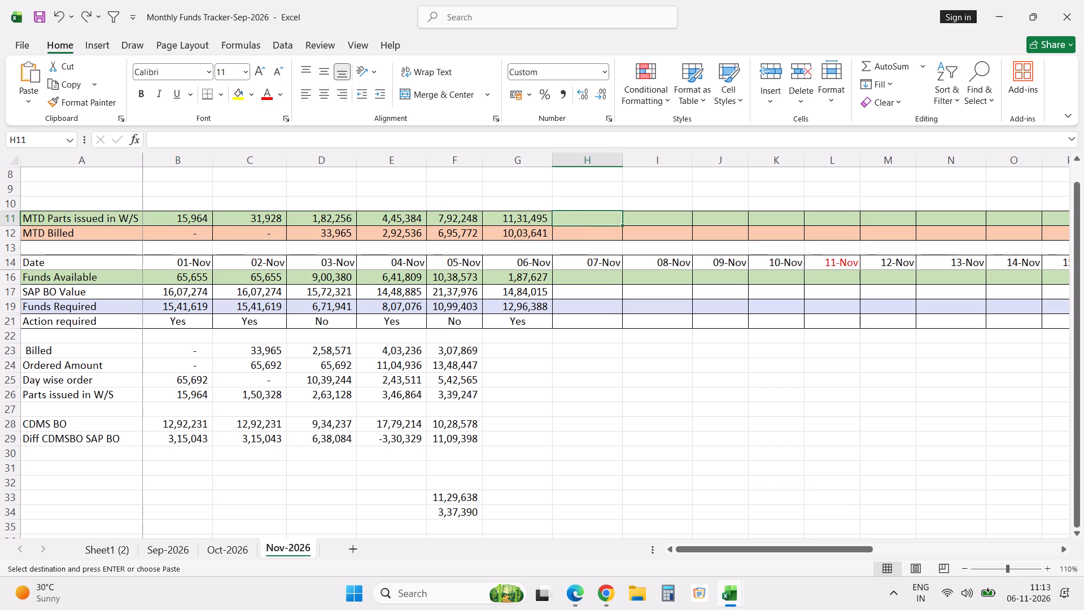
{"action": "key", "text": "ctrl+r"}
{"action": "key", "text": "F2"}
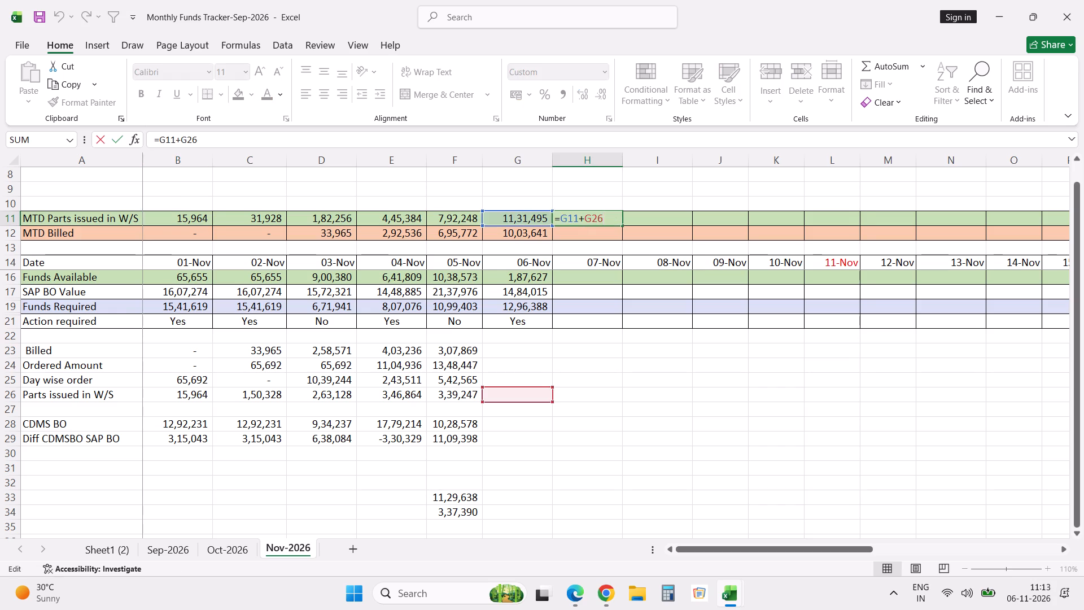
{"action": "key", "text": "Escape"}
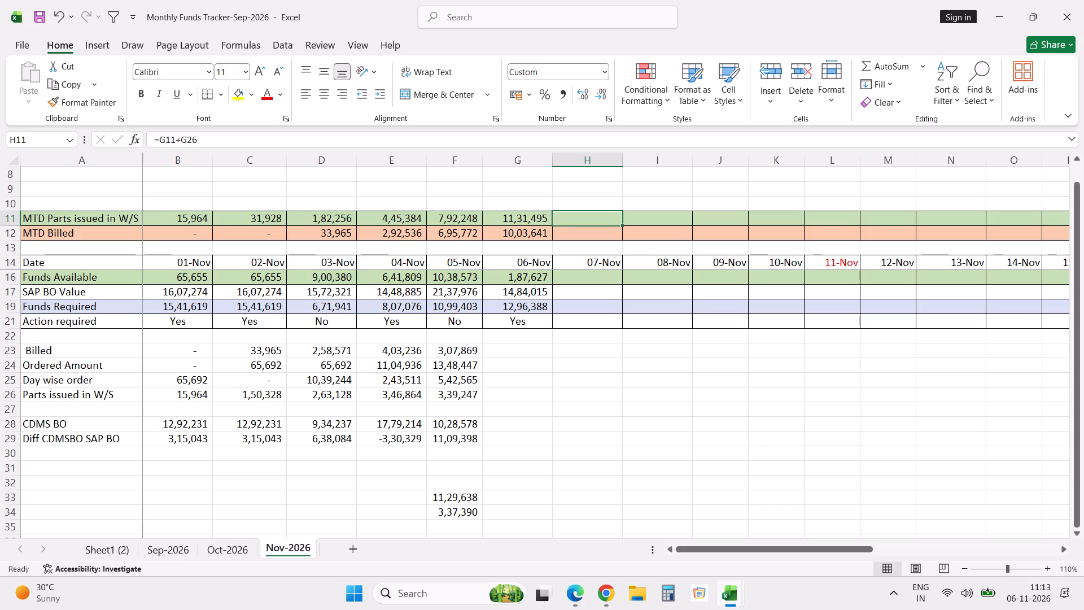
Check the 06-Nov MTD Billed formula's references, refill it from the 05-Nov formula, and save the tracker.
{"action": "left_click", "coordinate": [535, 235]}
{"action": "key", "text": "F2"}
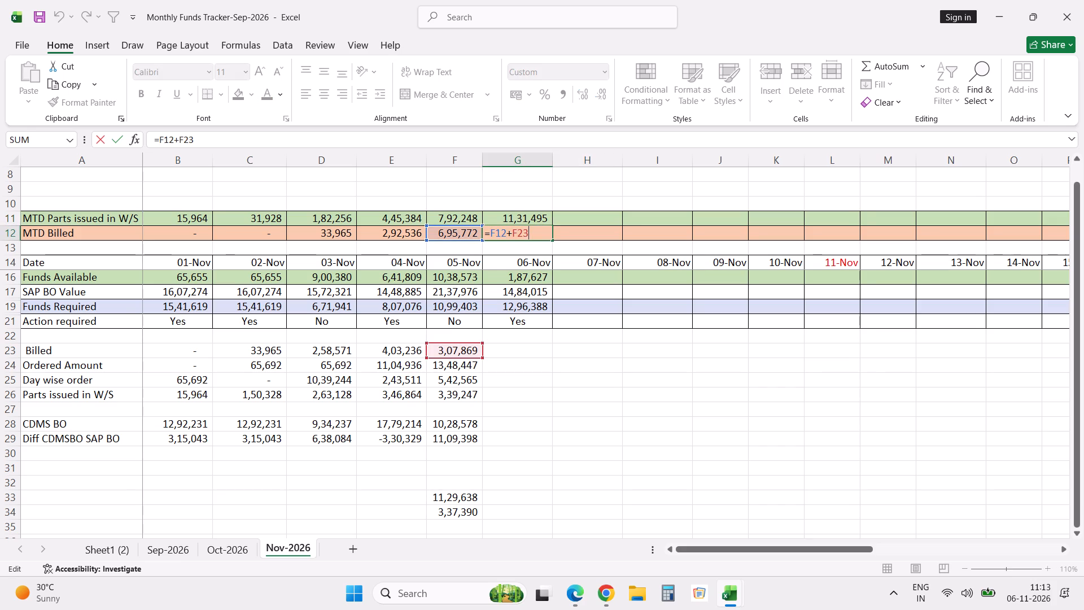
{"action": "key", "text": "Escape"}
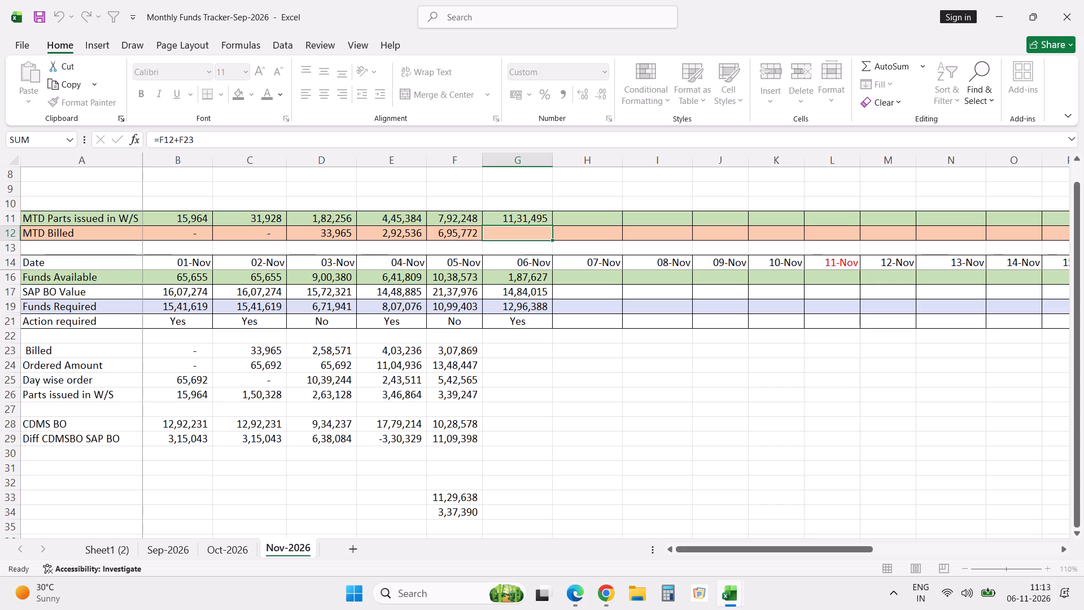
{"action": "left_click", "coordinate": [549, 417]}
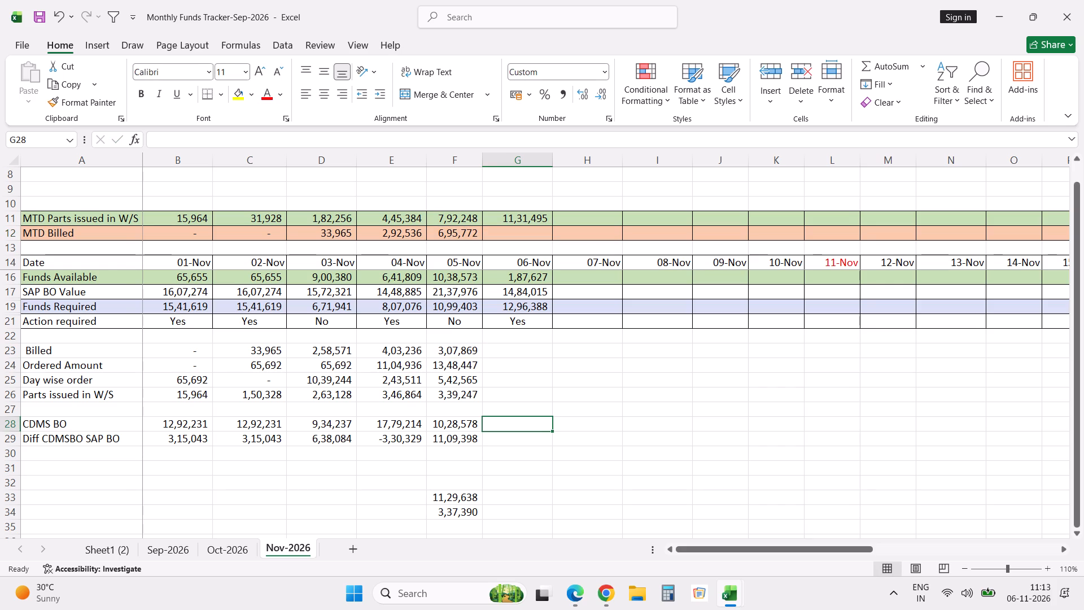
{"action": "left_click", "coordinate": [526, 238]}
{"action": "key", "text": "ctrl+r"}
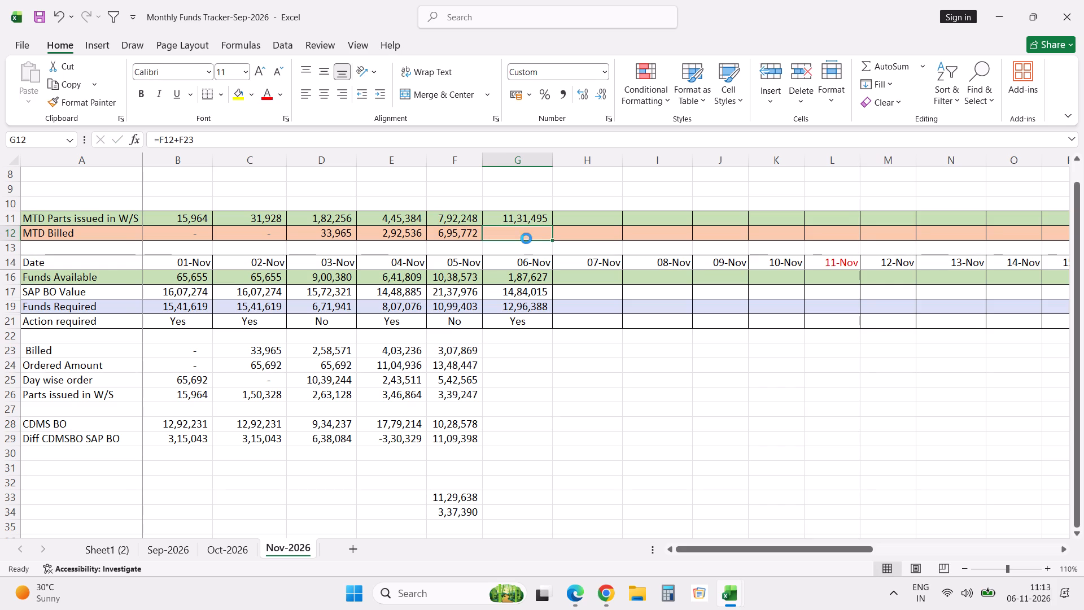
{"action": "left_click", "coordinate": [519, 381]}
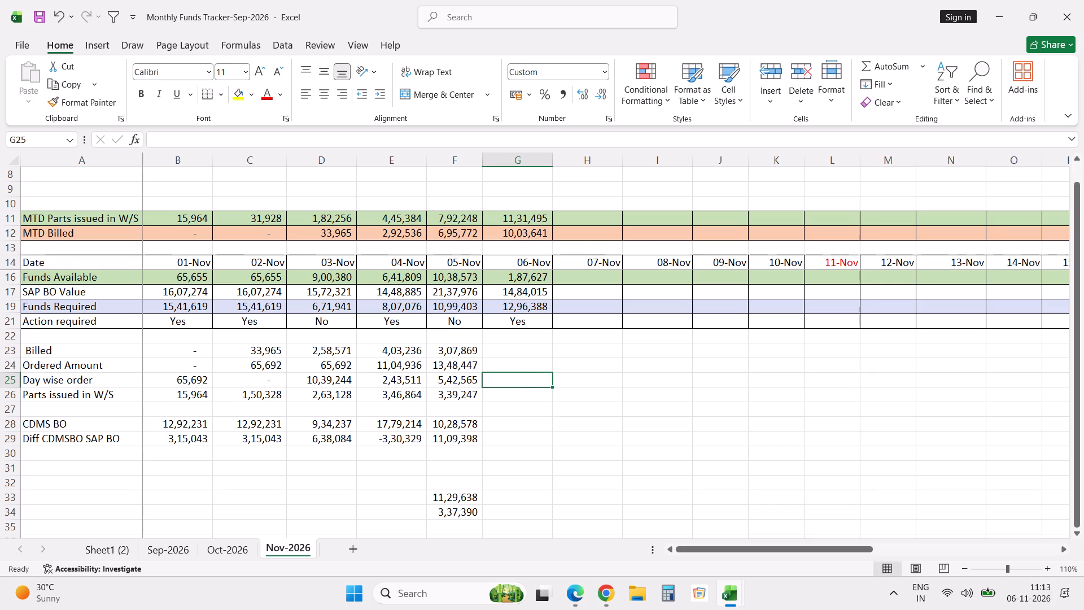
{"action": "key", "text": "ctrl+s"}
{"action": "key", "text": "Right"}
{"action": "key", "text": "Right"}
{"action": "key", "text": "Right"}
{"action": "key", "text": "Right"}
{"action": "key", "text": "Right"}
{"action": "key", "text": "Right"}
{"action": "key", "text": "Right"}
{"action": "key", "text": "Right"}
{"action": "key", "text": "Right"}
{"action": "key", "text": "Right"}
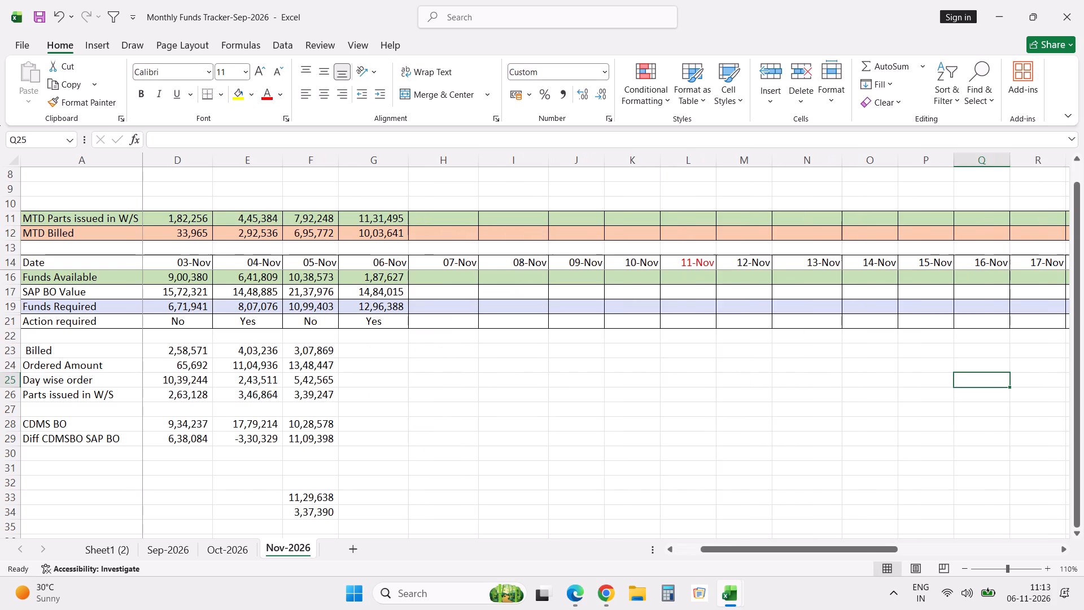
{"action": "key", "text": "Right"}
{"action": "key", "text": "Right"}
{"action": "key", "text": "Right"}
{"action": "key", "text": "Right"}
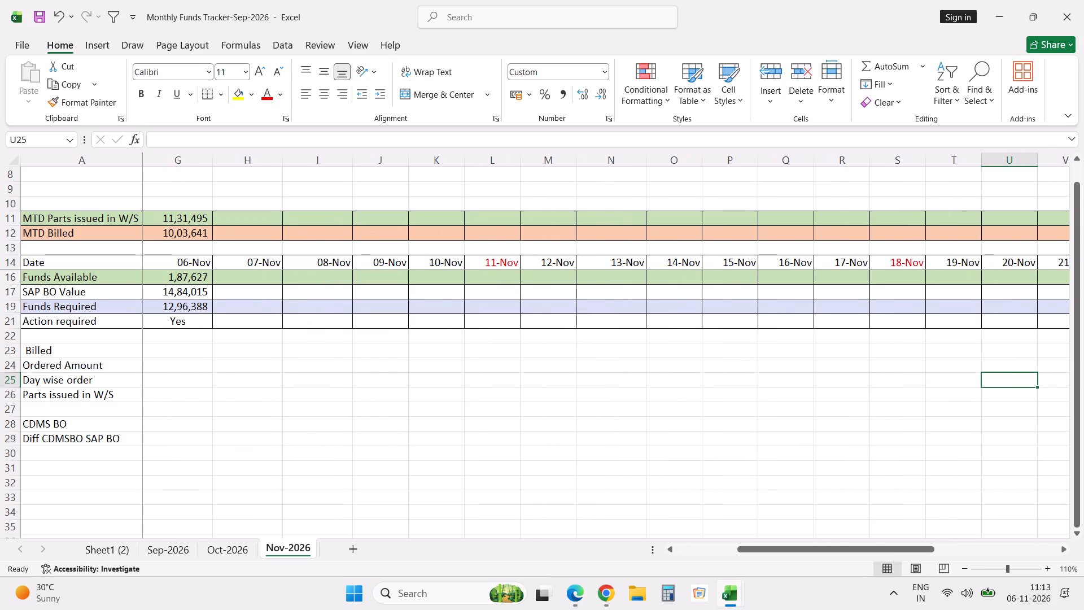
Fill the 05-Nov Ordered Amount formula into the 06-Nov column.
{"action": "left_click", "coordinate": [197, 350]}
{"action": "key", "text": "Left"}
{"action": "key", "text": "Down"}
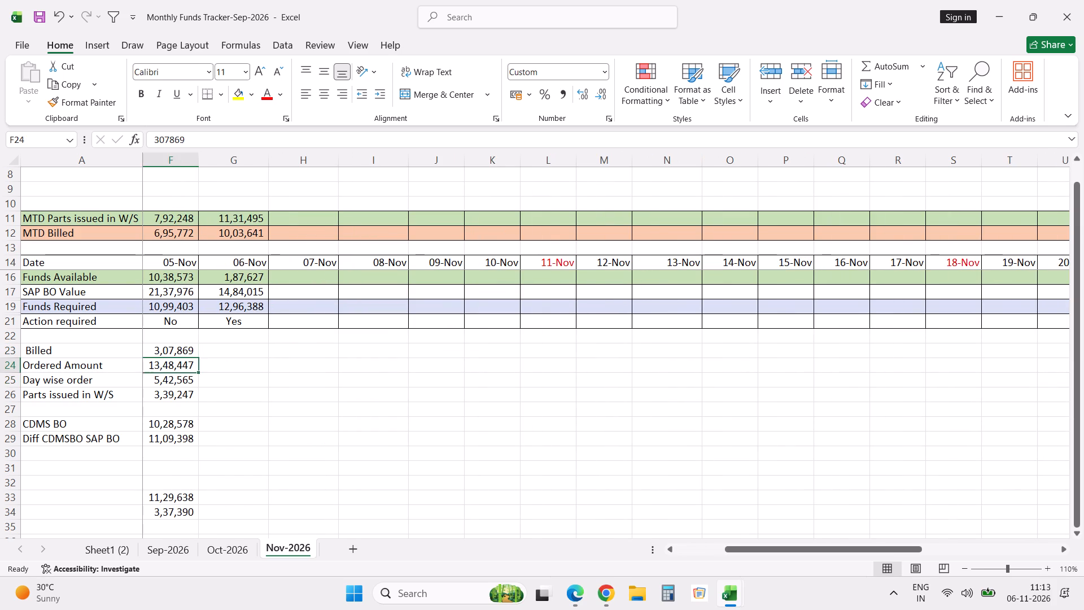
{"action": "key", "text": "Right"}
{"action": "key", "text": "ctrl+r"}
{"action": "key", "text": "Right"}
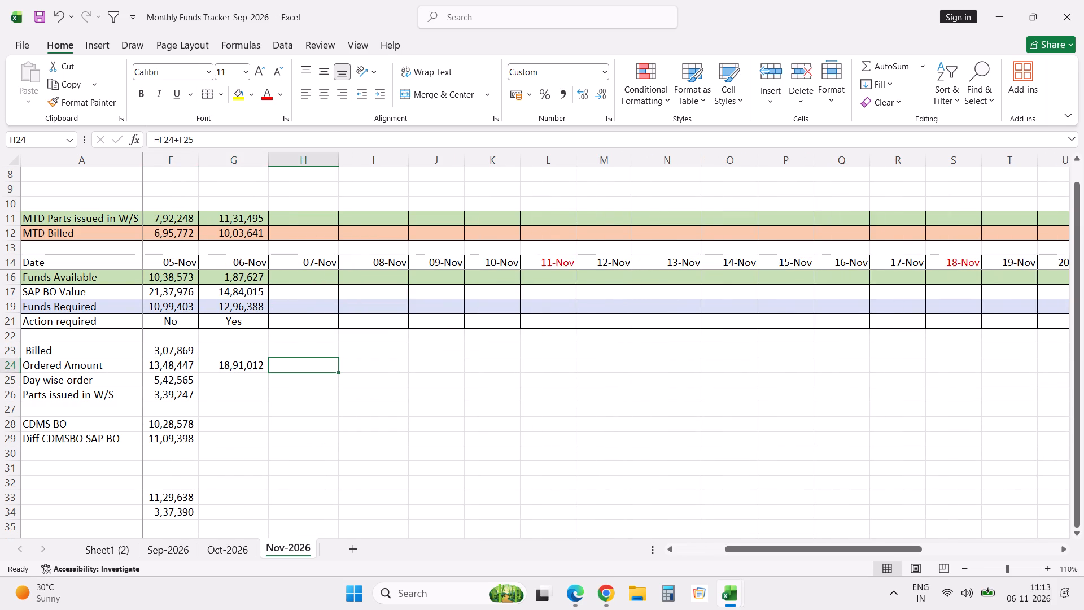
Copy the back-order Grand Total from Back Order Statement-06112026 into the tracker's 06-Nov CDMS BO cell as the value 14,86,099.
{"action": "key", "text": "Left"}
{"action": "key", "text": "Down"}
{"action": "key", "text": "Down"}
{"action": "key", "text": "Down"}
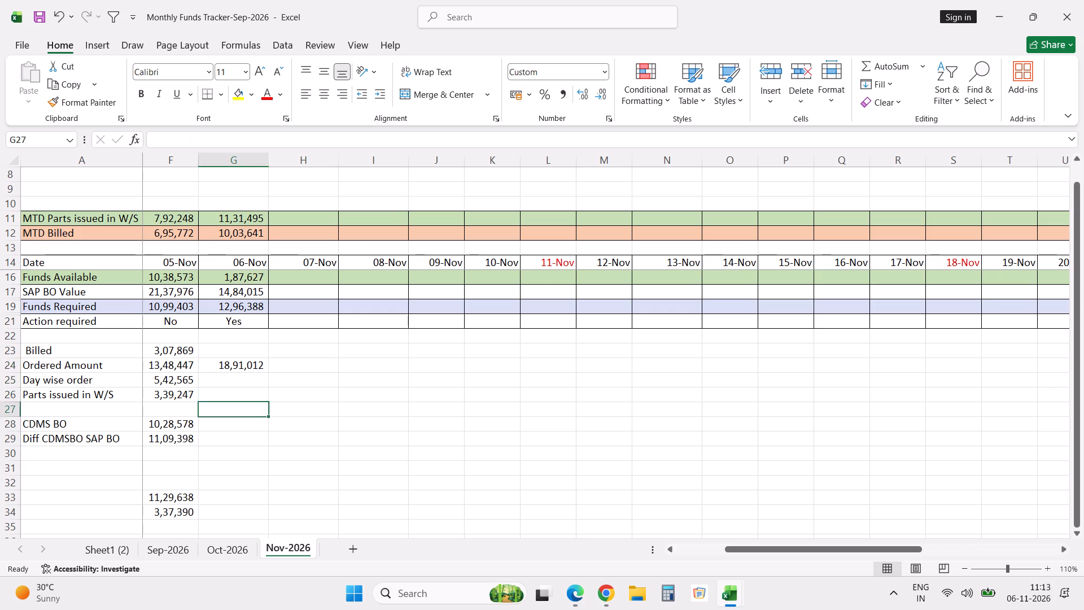
{"action": "key", "text": "Down"}
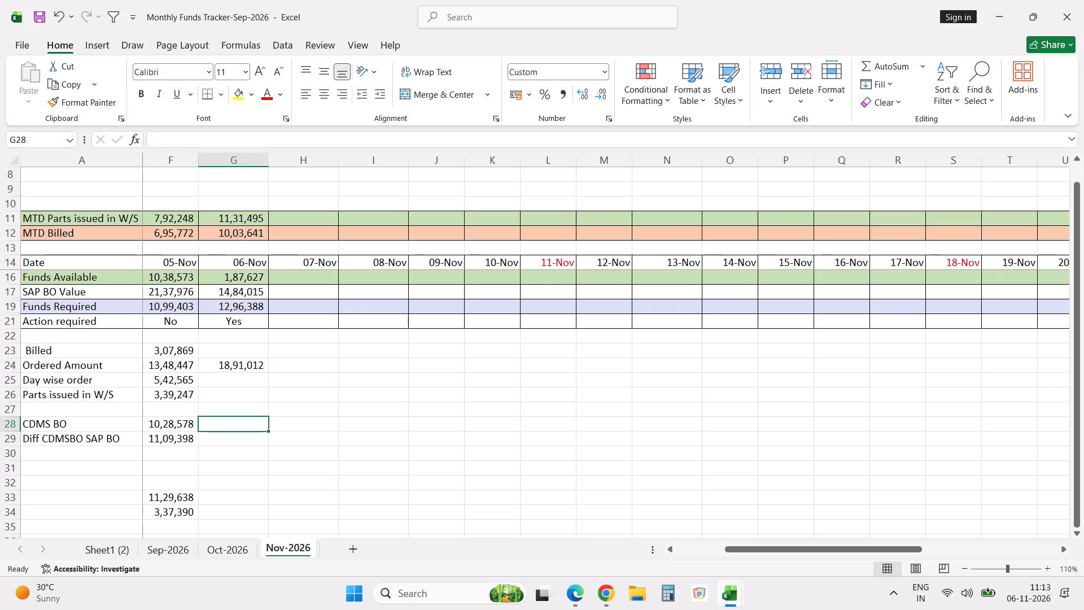
{"action": "key", "text": "alt+Tab"}
{"action": "key", "text": "alt+Tab"}
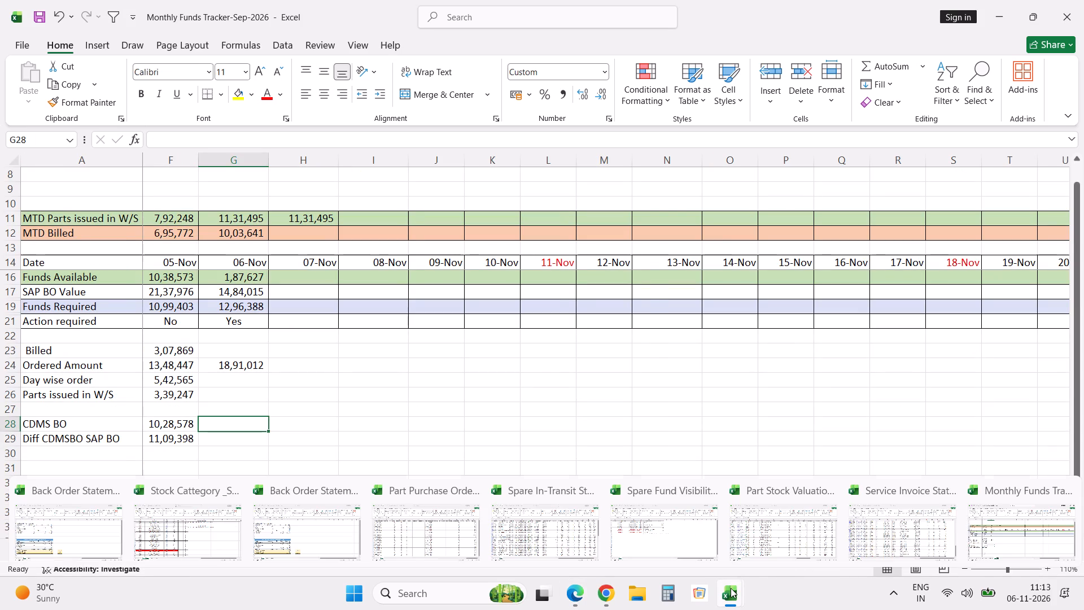
{"action": "left_click", "coordinate": [66, 509]}
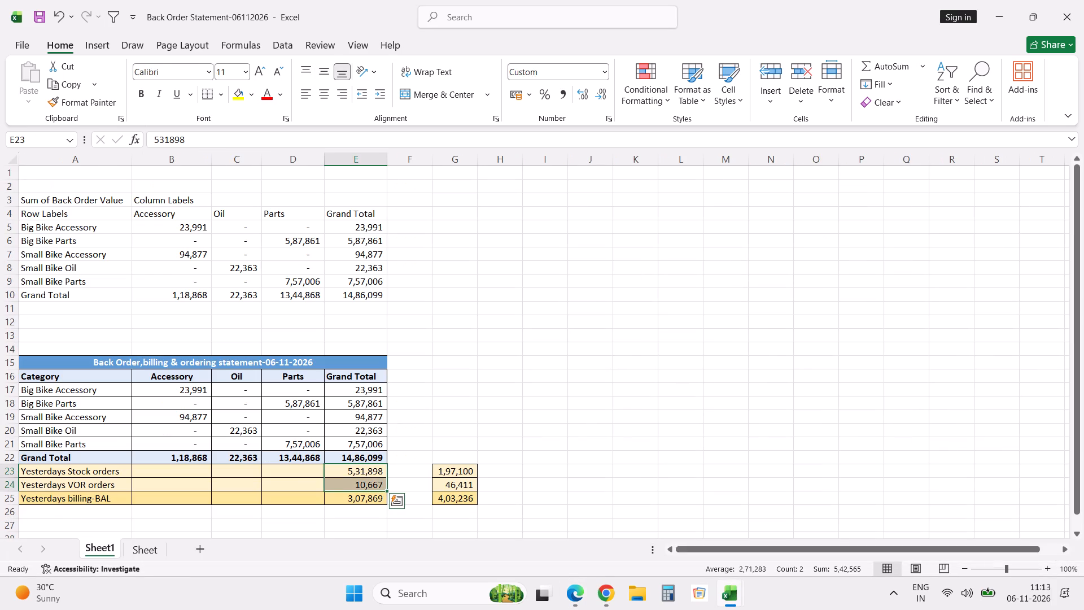
{"action": "left_click", "coordinate": [369, 461]}
{"action": "key", "text": "ctrl+c"}
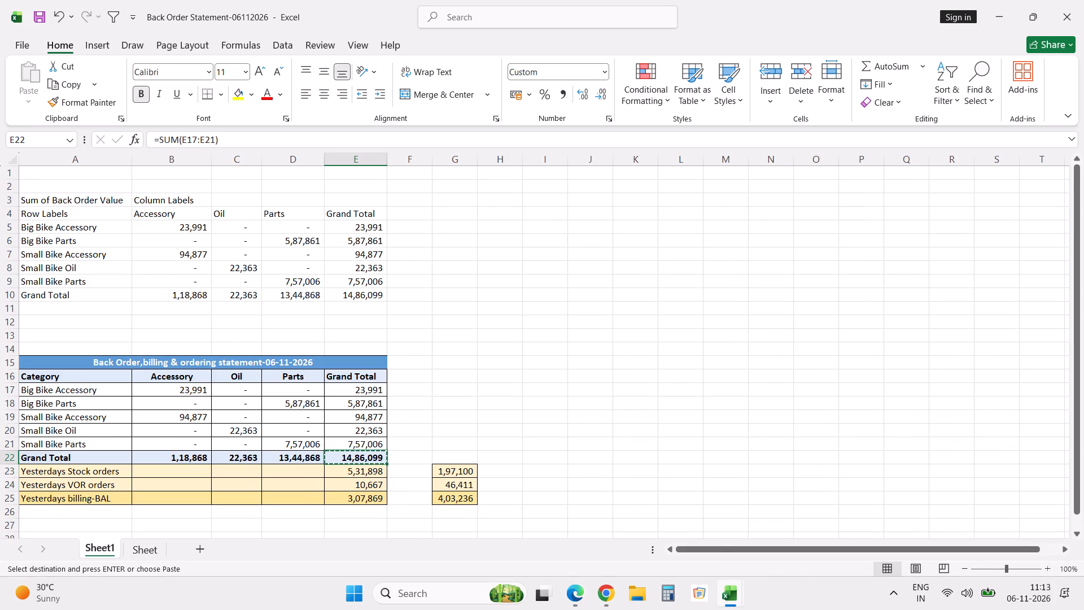
{"action": "key", "text": "alt+Tab"}
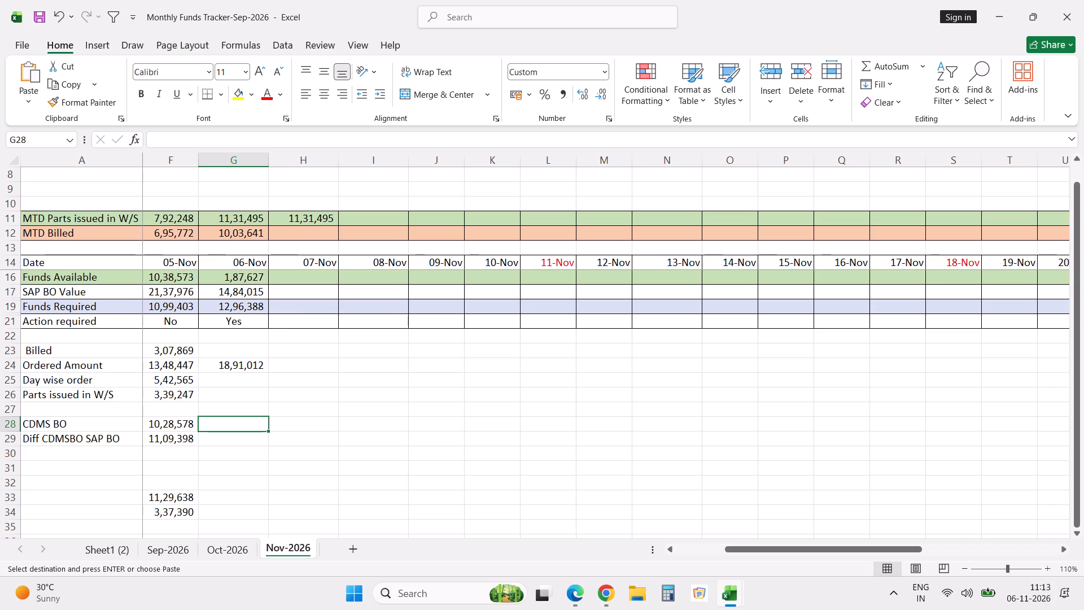
{"action": "right_click", "coordinate": [248, 424]}
{"action": "left_click", "coordinate": [307, 118]}
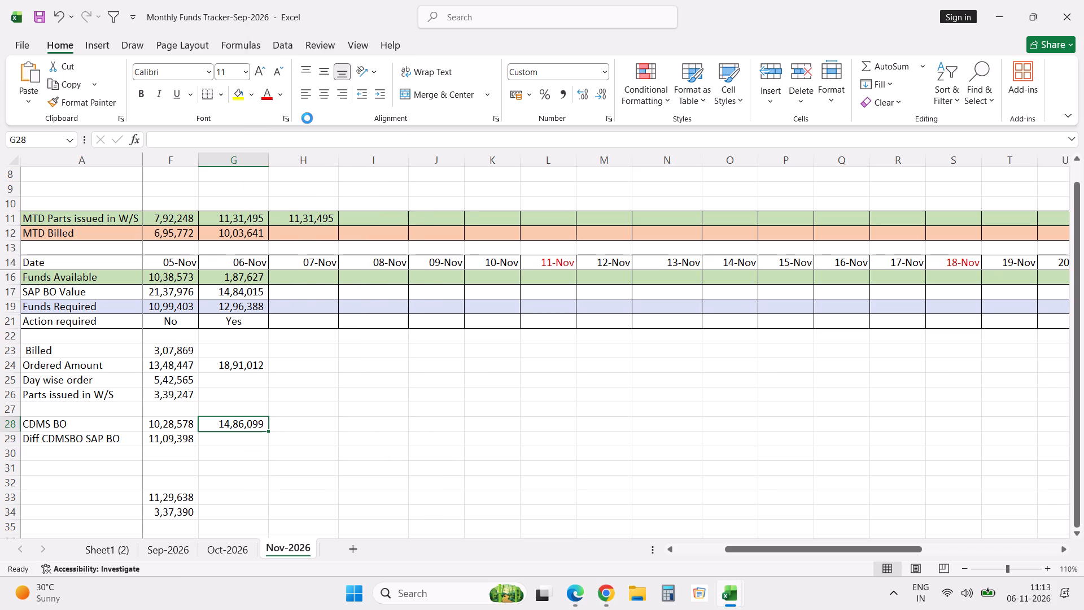
Fill the 05-Nov Diff CDMSBO SAP BO formula into the 06-Nov column, check its references, and save the tracker.
{"action": "left_click", "coordinate": [233, 442]}
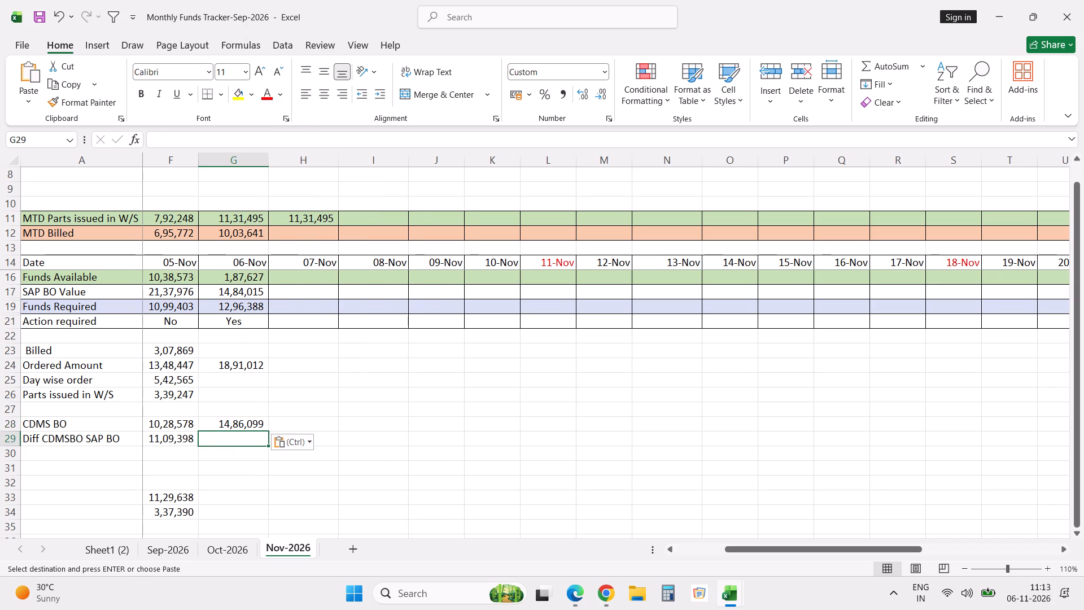
{"action": "key", "text": "ctrl+r"}
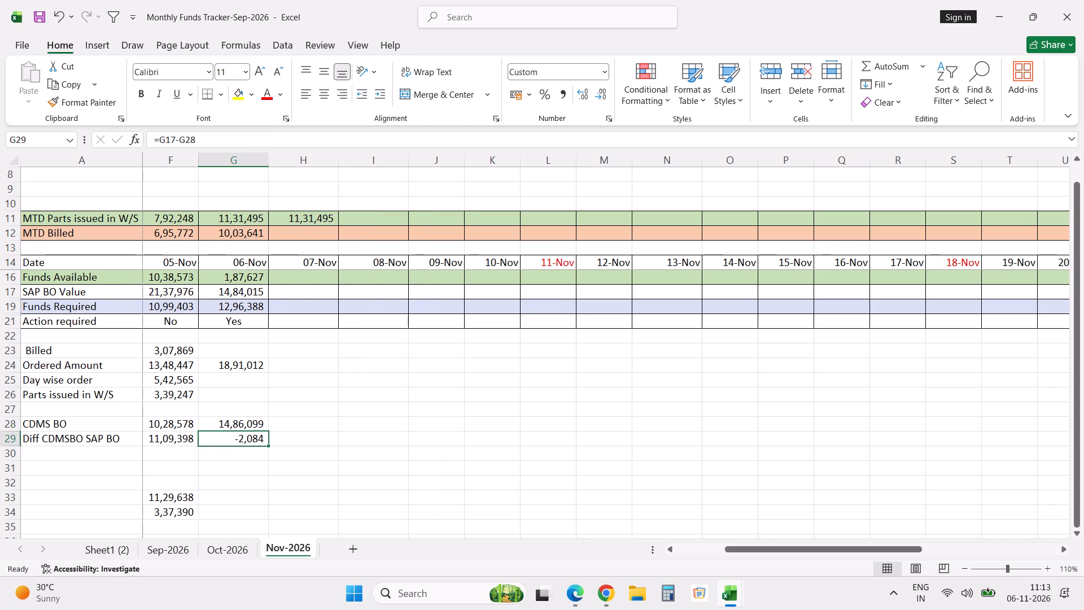
{"action": "key", "text": "F2"}
{"action": "key", "text": "Escape"}
{"action": "key", "text": "ctrl+s"}
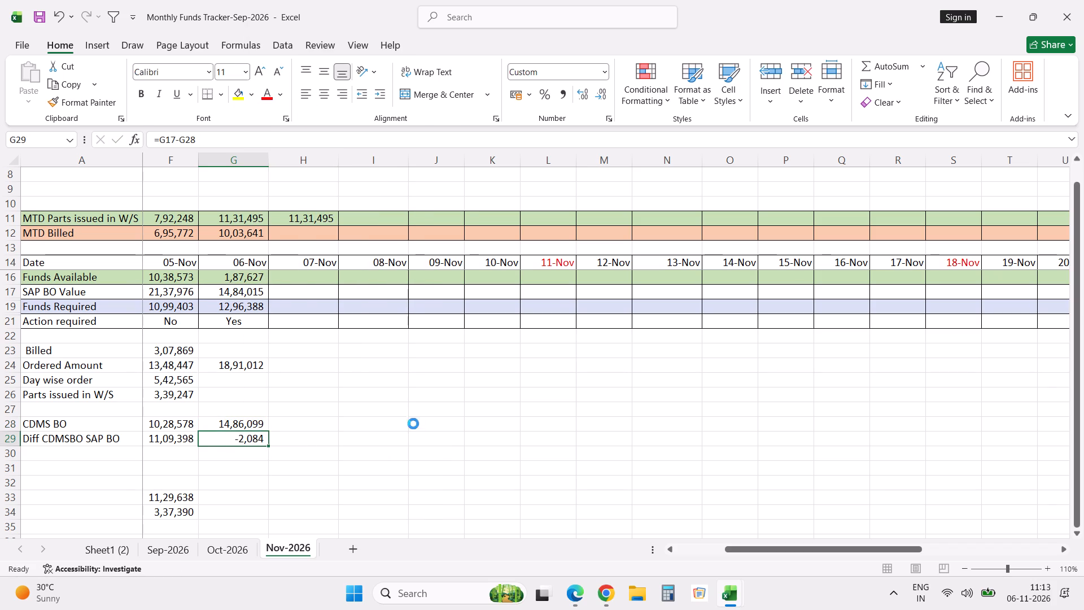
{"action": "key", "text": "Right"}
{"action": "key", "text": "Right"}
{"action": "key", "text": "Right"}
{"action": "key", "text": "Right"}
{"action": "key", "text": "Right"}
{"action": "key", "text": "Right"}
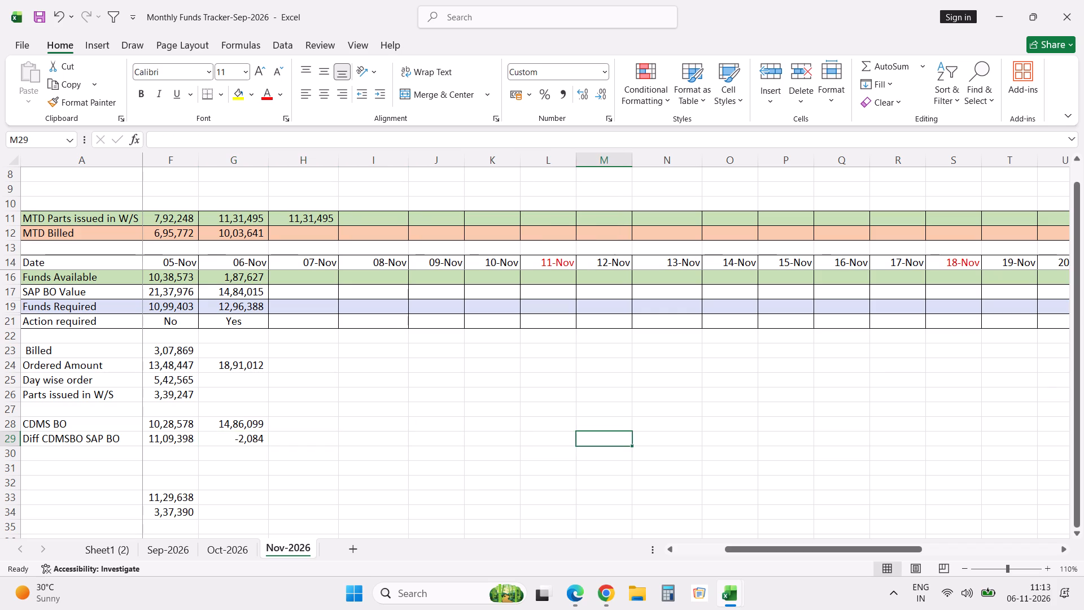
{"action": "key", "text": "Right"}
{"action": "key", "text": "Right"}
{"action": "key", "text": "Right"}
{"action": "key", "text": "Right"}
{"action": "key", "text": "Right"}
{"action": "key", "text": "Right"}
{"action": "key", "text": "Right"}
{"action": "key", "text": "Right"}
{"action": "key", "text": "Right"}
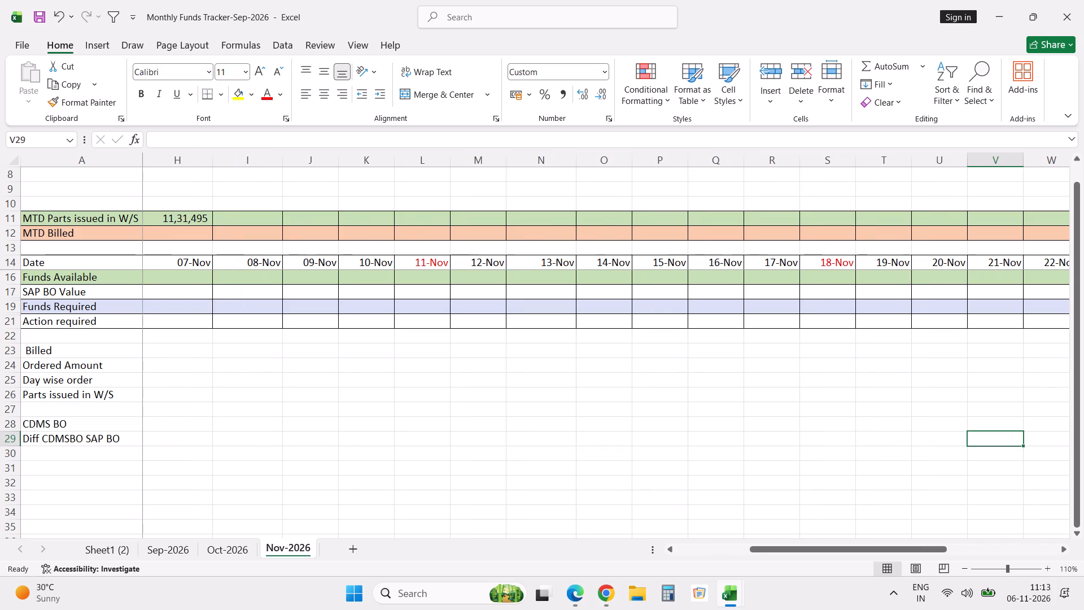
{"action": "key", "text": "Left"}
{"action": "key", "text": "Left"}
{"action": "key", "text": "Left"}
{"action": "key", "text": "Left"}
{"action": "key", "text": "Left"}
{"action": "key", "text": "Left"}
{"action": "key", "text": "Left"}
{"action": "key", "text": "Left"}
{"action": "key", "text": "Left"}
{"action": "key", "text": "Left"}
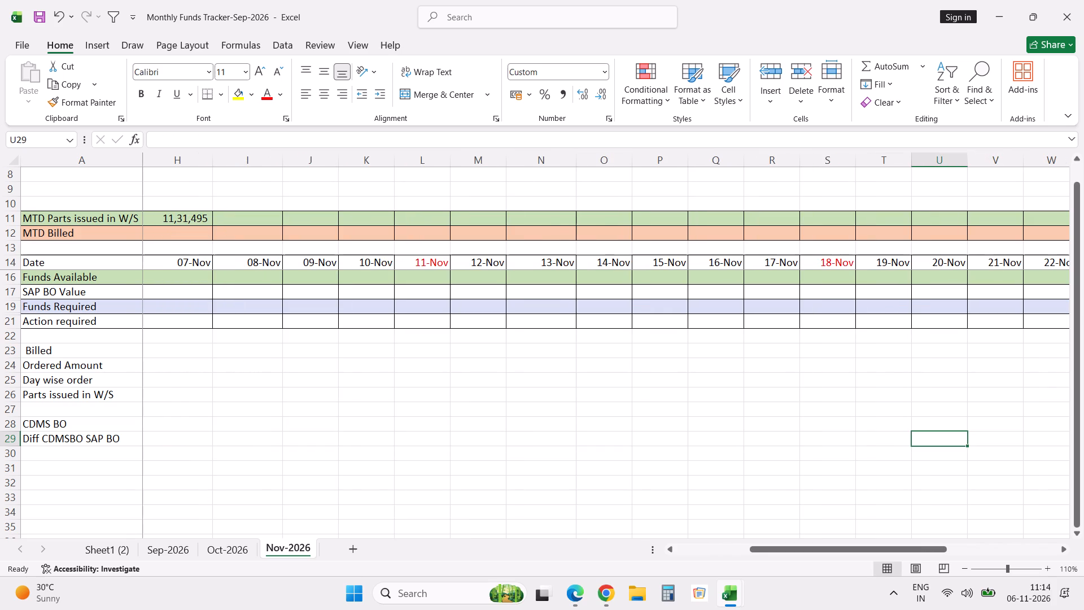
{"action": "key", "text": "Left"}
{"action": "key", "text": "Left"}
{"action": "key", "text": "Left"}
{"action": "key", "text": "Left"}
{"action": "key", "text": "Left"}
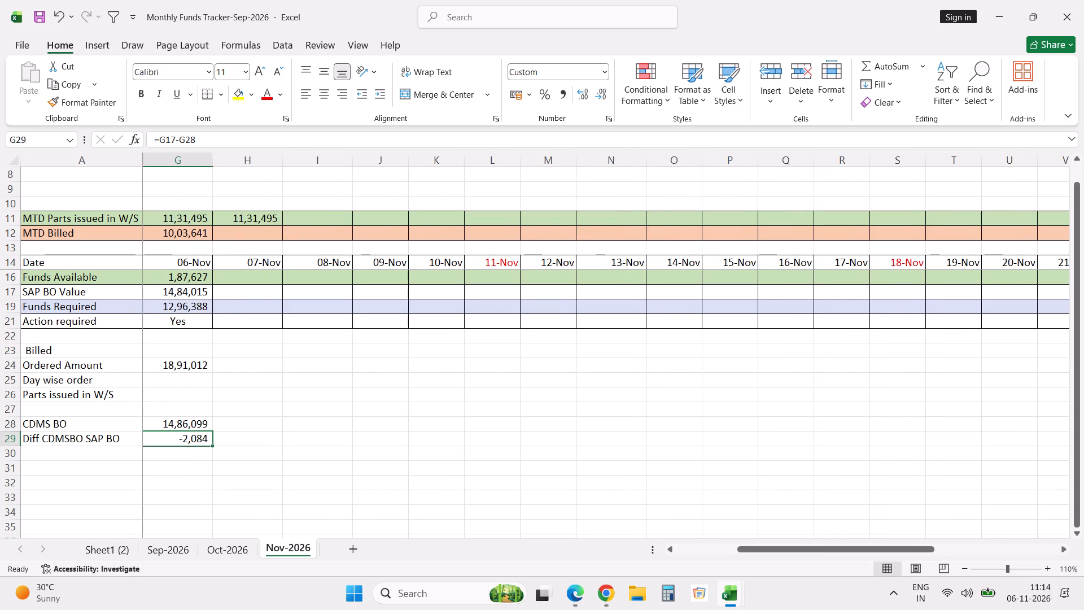
Switch to the Part Stock Valuation-06112026 workbook and delete the totals row beneath the last part record.
{"action": "left_click", "coordinate": [732, 589]}
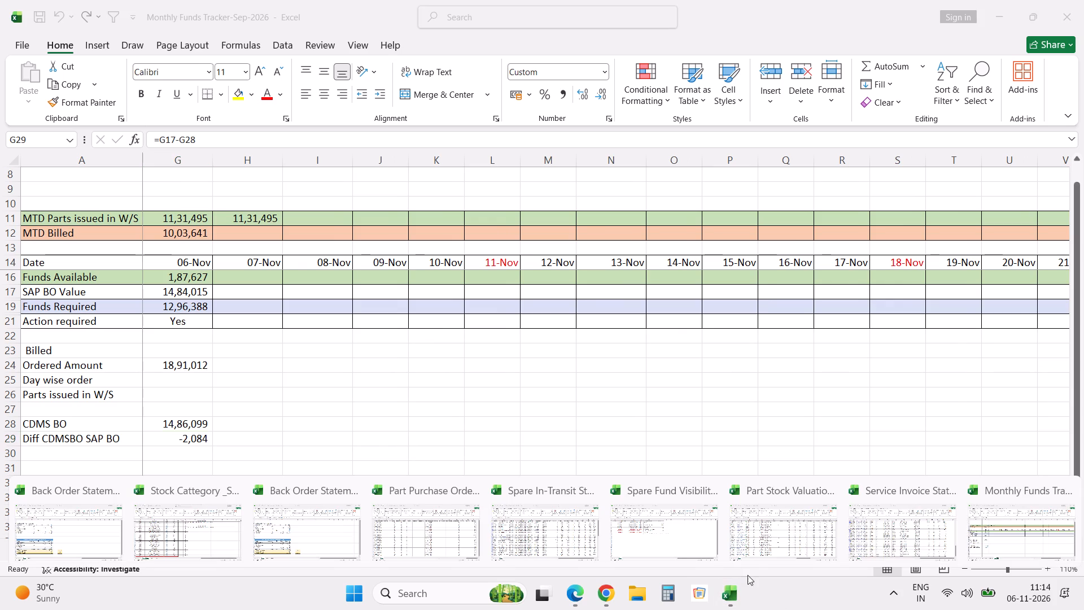
{"action": "left_click", "coordinate": [772, 538]}
{"action": "left_click", "coordinate": [57, 360]}
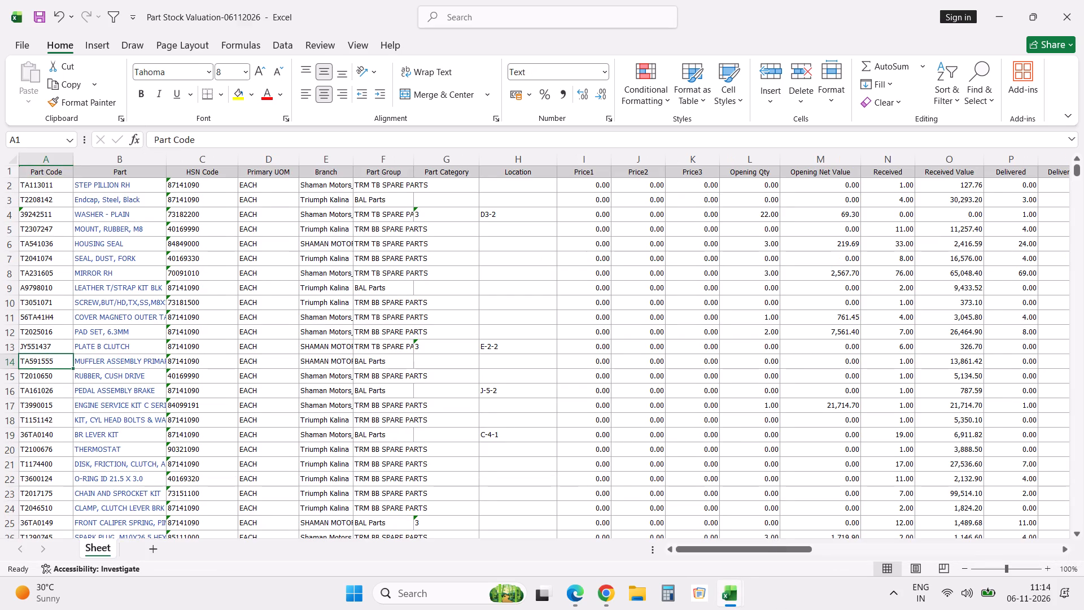
{"action": "key", "text": "ctrl+Down"}
{"action": "key", "text": "Down"}
{"action": "key", "text": "shift+space"}
{"action": "key", "text": "ctrl+minus"}
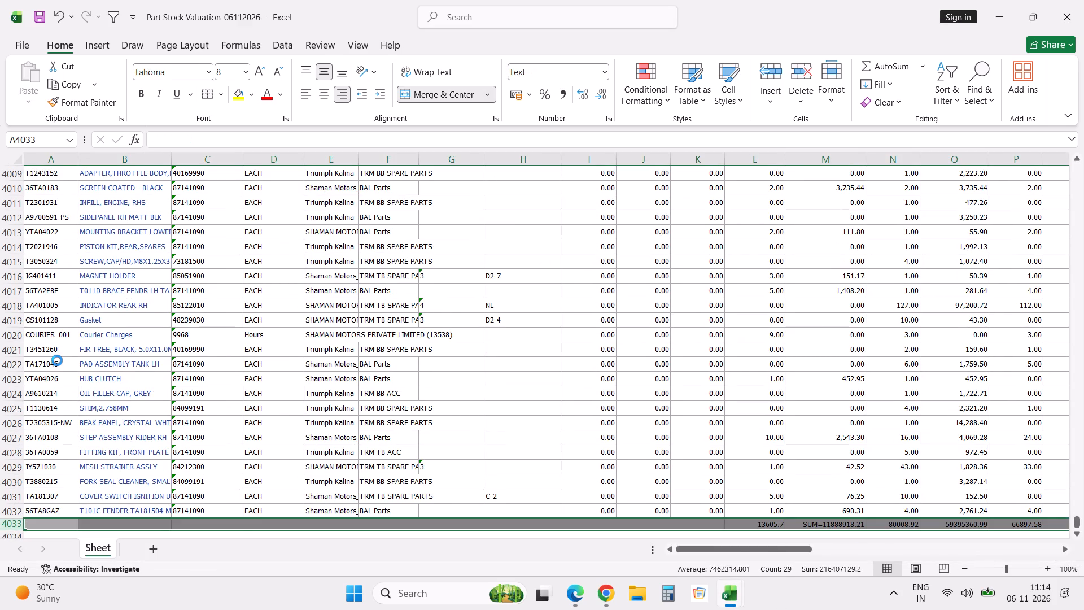
{"action": "key", "text": "ctrl+Up"}
{"action": "key", "text": "Up"}
{"action": "key", "text": "ctrl+Up"}
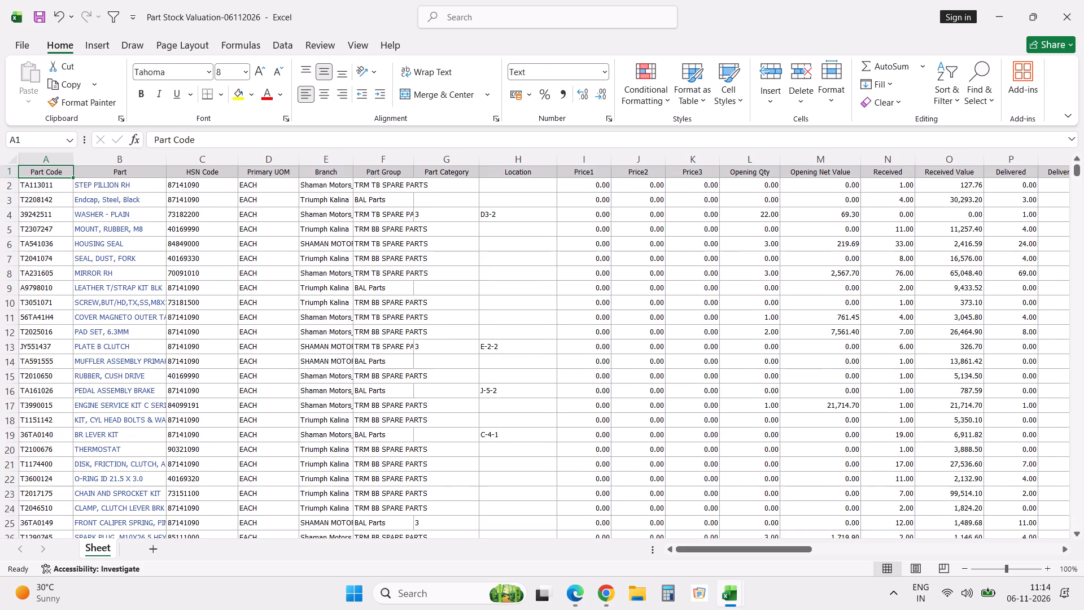
Copy the second Category and Part Group header-and-lookup block, keyed on A2, from Stock Cattegory _Sep'24 beside the stock valuation's Total Value column.
{"action": "key", "text": "alt+Tab"}
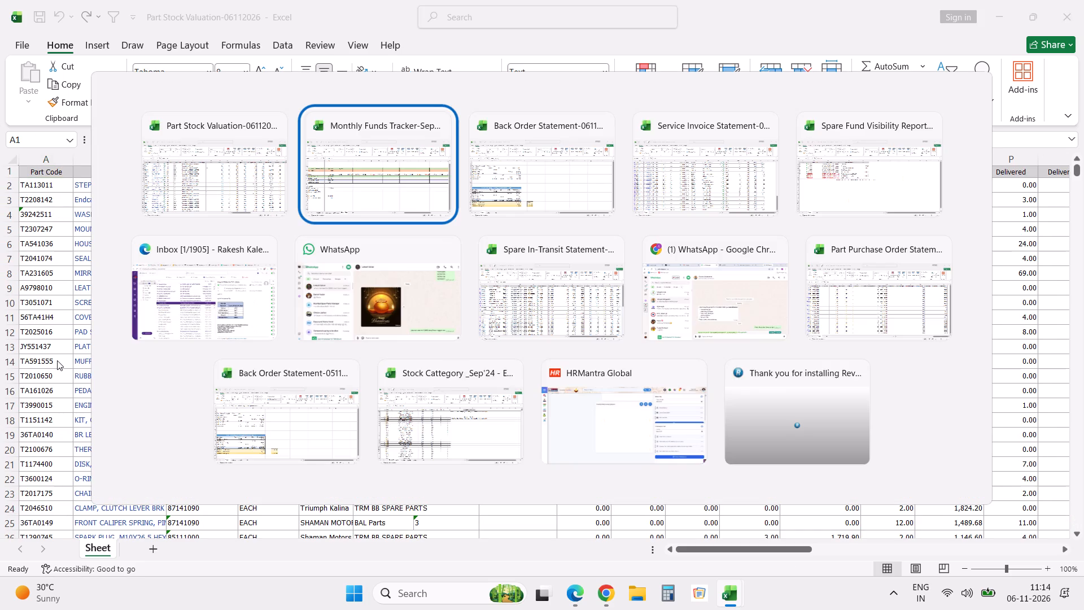
{"action": "key", "text": "alt+Tab"}
{"action": "key", "text": "alt+Tab"}
{"action": "key", "text": "alt+Tab"}
{"action": "key", "text": "alt+Tab"}
{"action": "key", "text": "alt+Tab"}
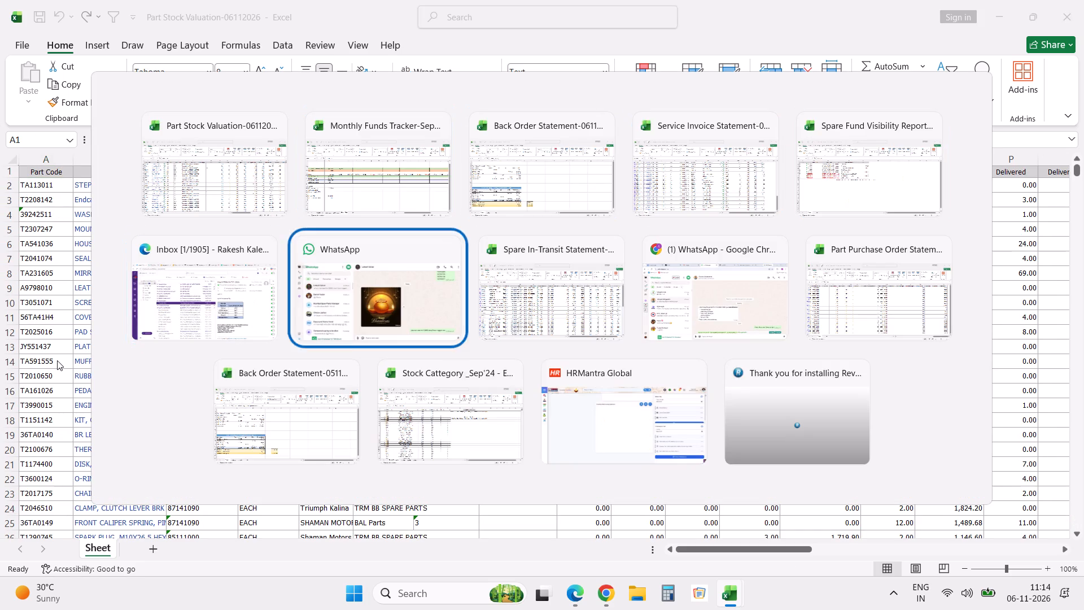
{"action": "key", "text": "alt+Tab"}
{"action": "key", "text": "alt+Tab"}
{"action": "key", "text": "alt+Tab"}
{"action": "key", "text": "alt+Tab"}
{"action": "key", "text": "alt+Tab"}
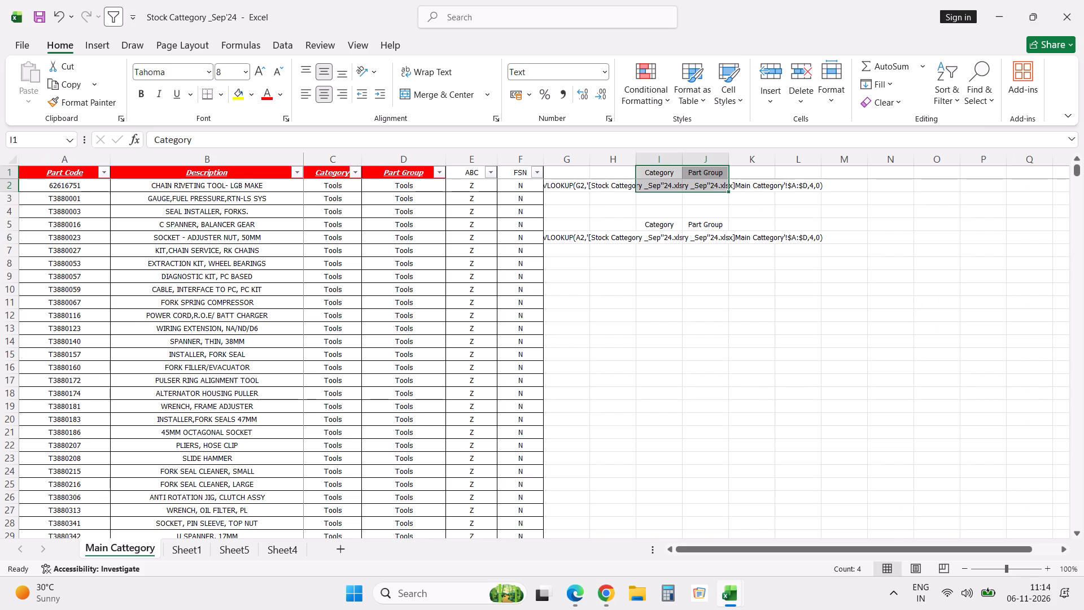
{"action": "key", "text": "Down"}
{"action": "key", "text": "Down"}
{"action": "key", "text": "Down"}
{"action": "key", "text": "Down"}
{"action": "key", "text": "shift+Right"}
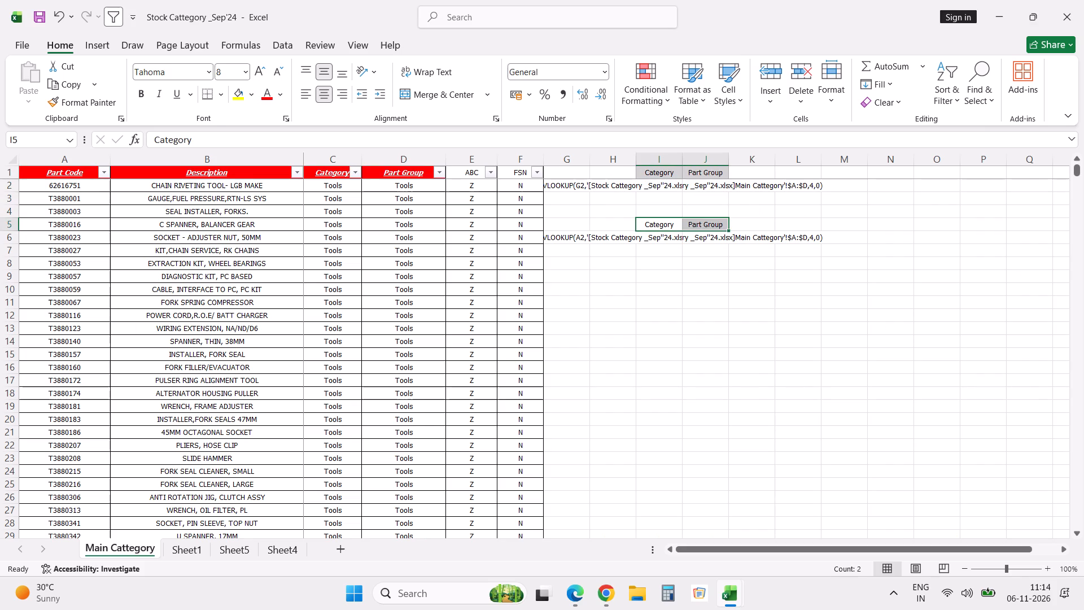
{"action": "key", "text": "shift+Down"}
{"action": "key", "text": "ctrl+c"}
{"action": "key", "text": "alt+Tab"}
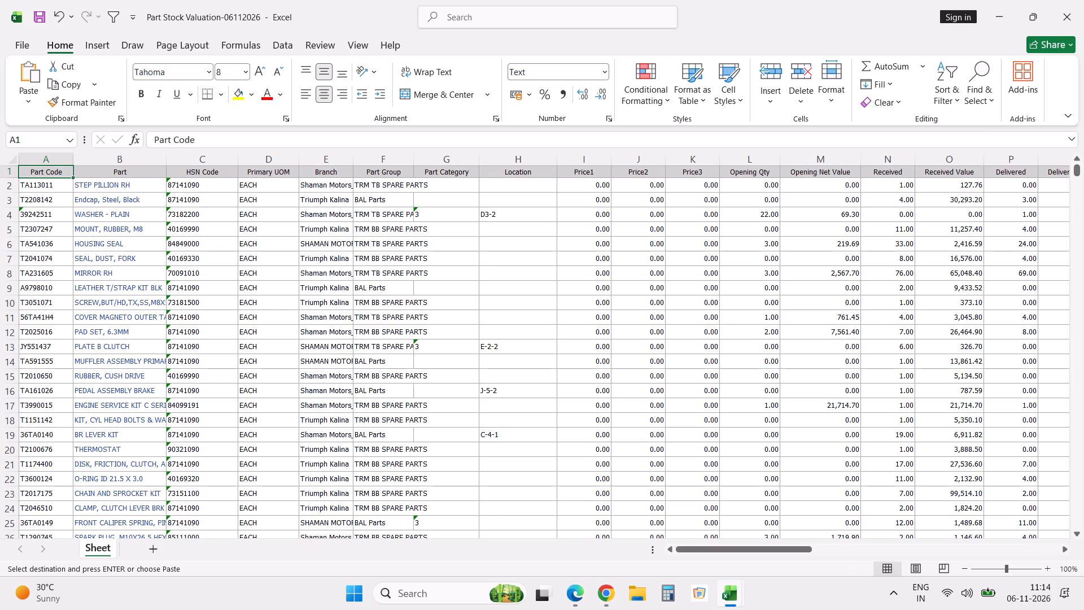
{"action": "key", "text": "ctrl+Right"}
{"action": "key", "text": "0"}
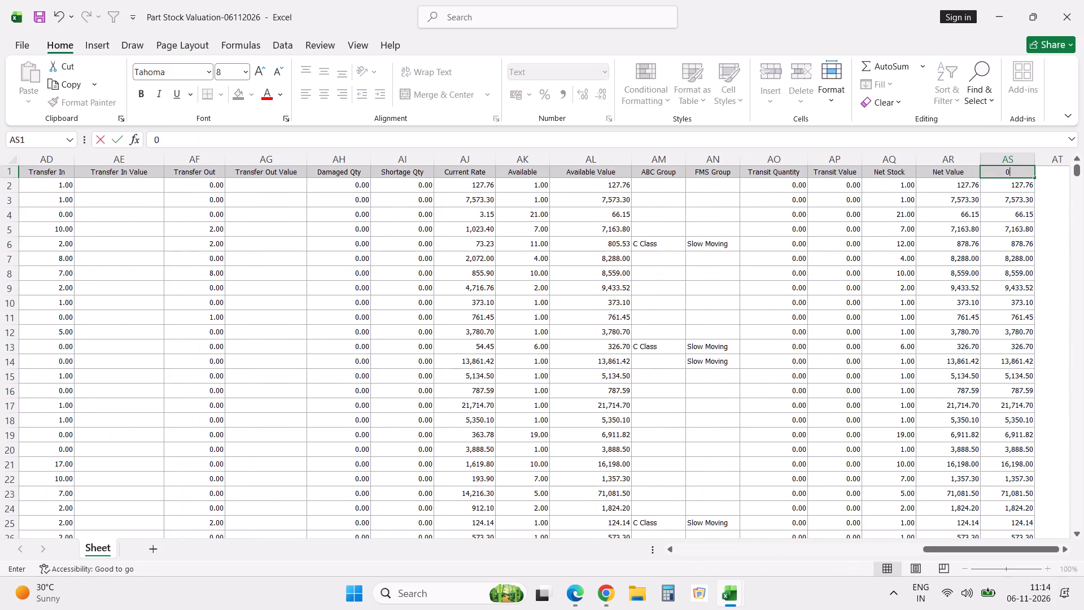
{"action": "key", "text": "Escape"}
{"action": "key", "text": "Right"}
{"action": "key", "text": "Return"}
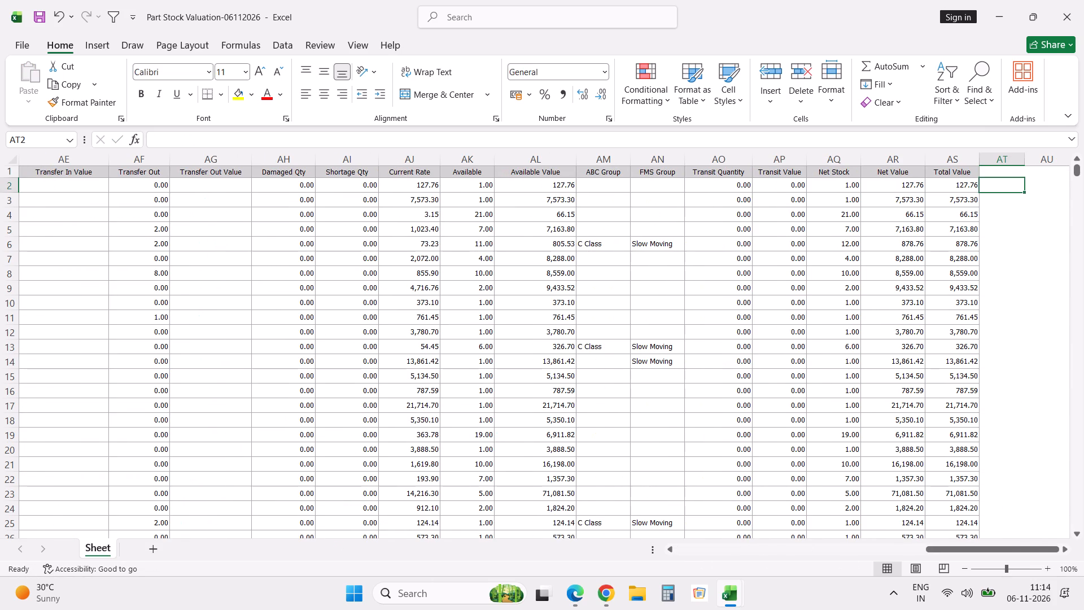
{"action": "key", "text": "Up"}
{"action": "key", "text": "ctrl+v"}
{"action": "key", "text": "alt+Tab"}
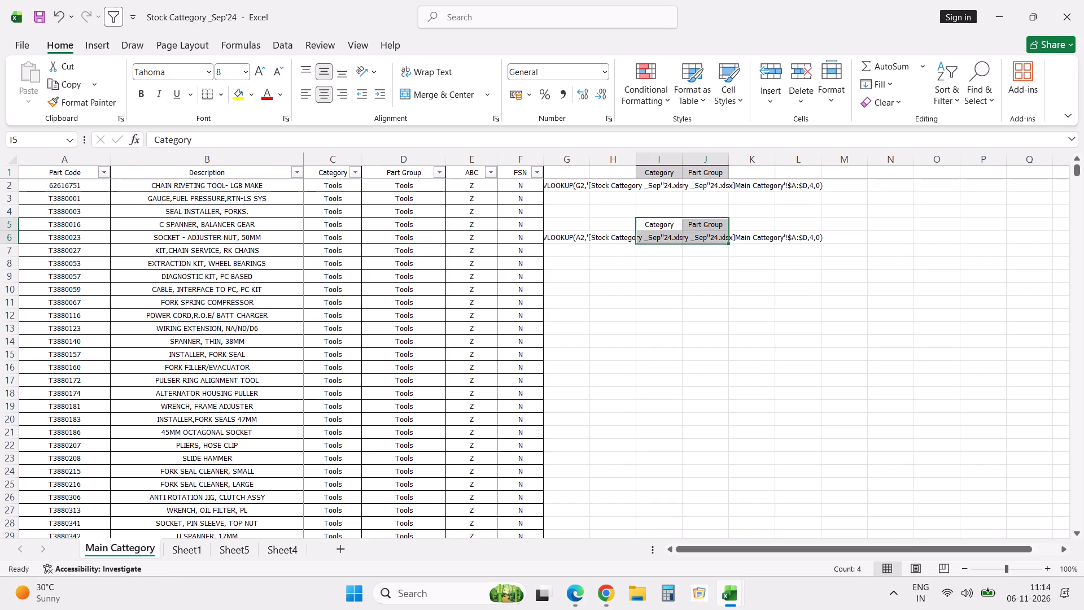
{"action": "key", "text": "ctrl+c"}
{"action": "key", "text": "alt+Tab"}
{"action": "key", "text": "Return"}
{"action": "key", "text": "Down"}
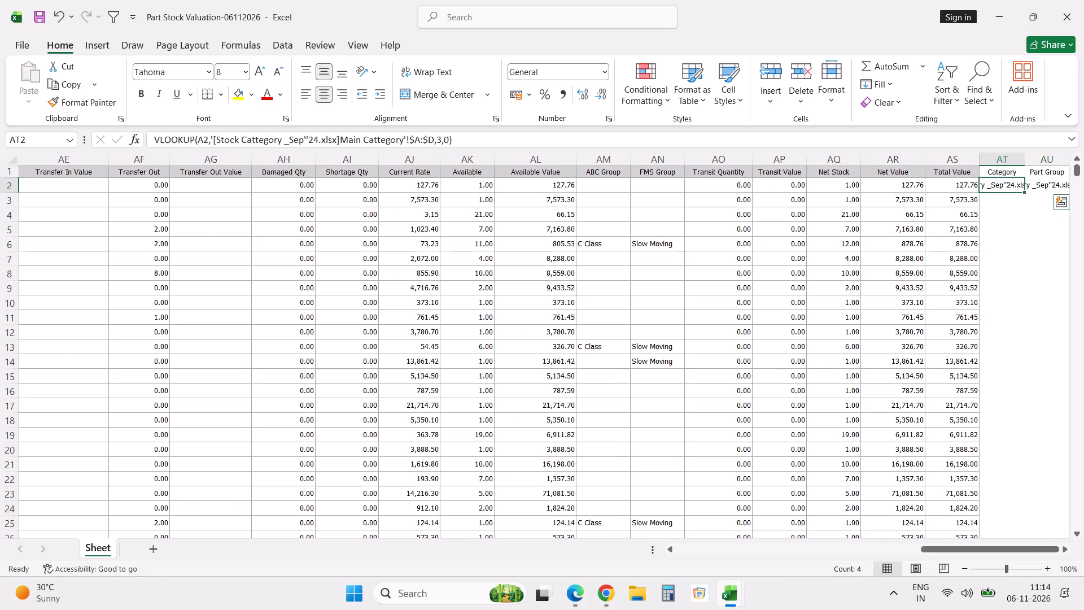
Turn the Category and Part Group VLOOKUP text in row 2 into working formulas and fill both down all part rows.
{"action": "left_click", "coordinate": [151, 137]}
{"action": "key", "text": "equal"}
{"action": "key", "text": "Tab"}
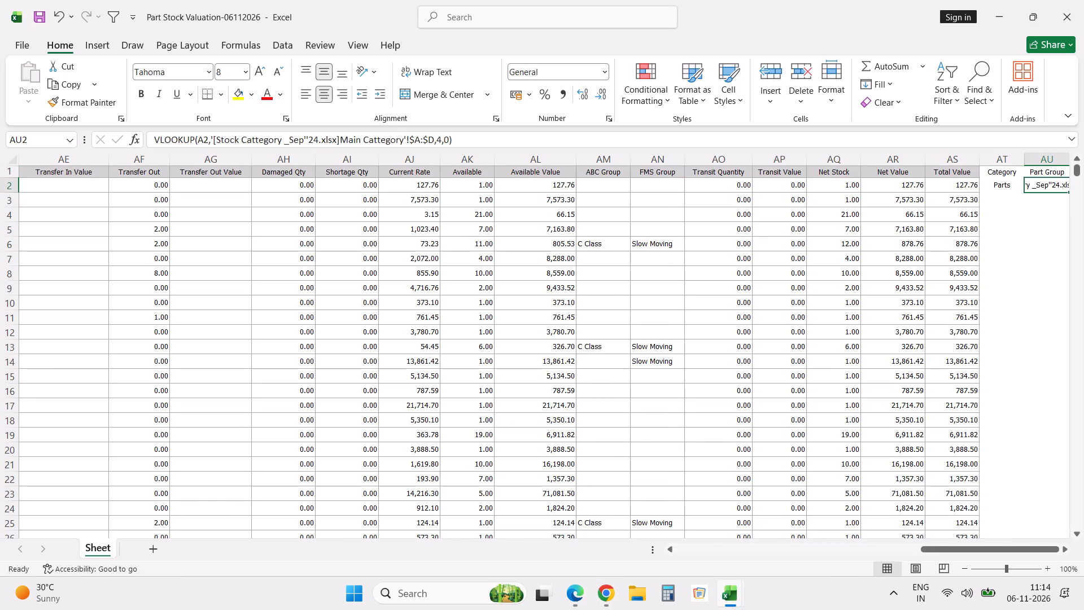
{"action": "left_click", "coordinate": [151, 137]}
{"action": "key", "text": "equal"}
{"action": "key", "text": "Tab"}
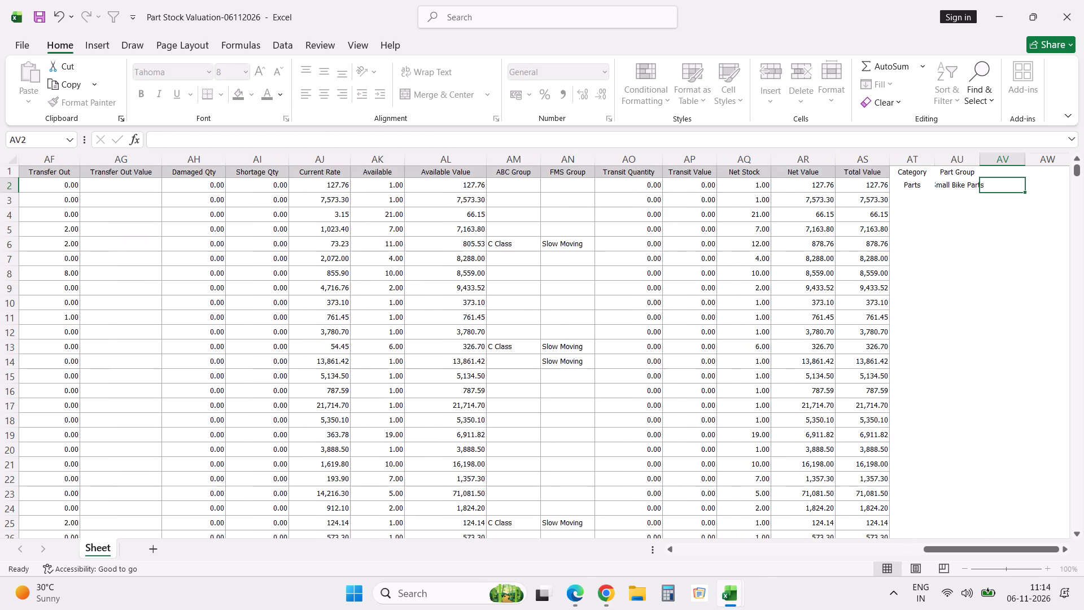
{"action": "key", "text": "Left"}
{"action": "key", "text": "Left"}
{"action": "key", "text": "shift+Right"}
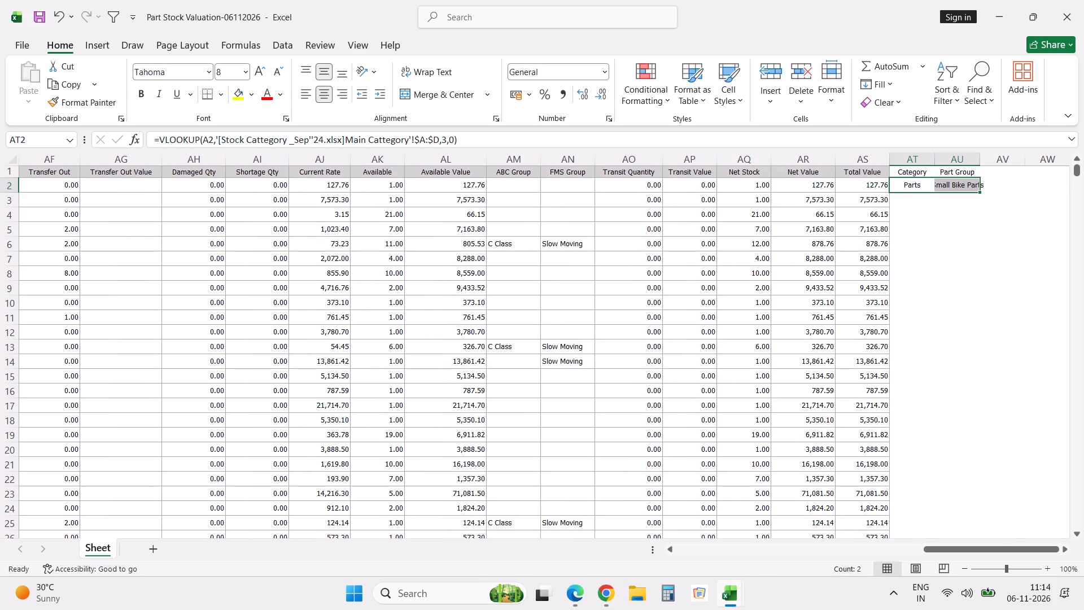
{"action": "double_click", "coordinate": [980, 193]}
Turn on filters for the stock valuation's header row.
{"action": "left_click", "coordinate": [919, 172]}
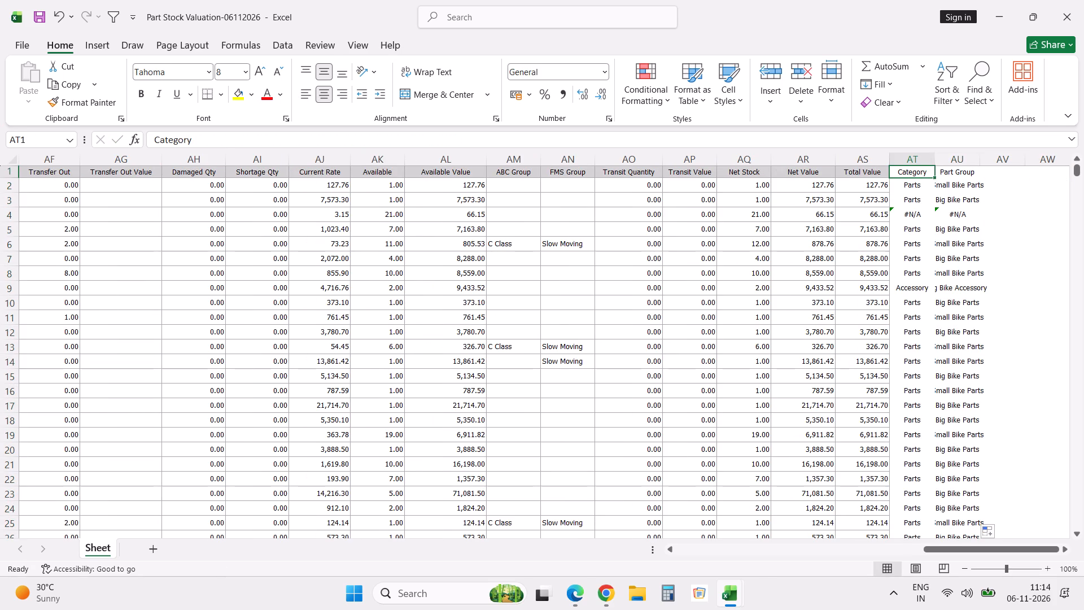
{"action": "type", "text": "dff"}
{"action": "key", "text": "ctrl+Left"}
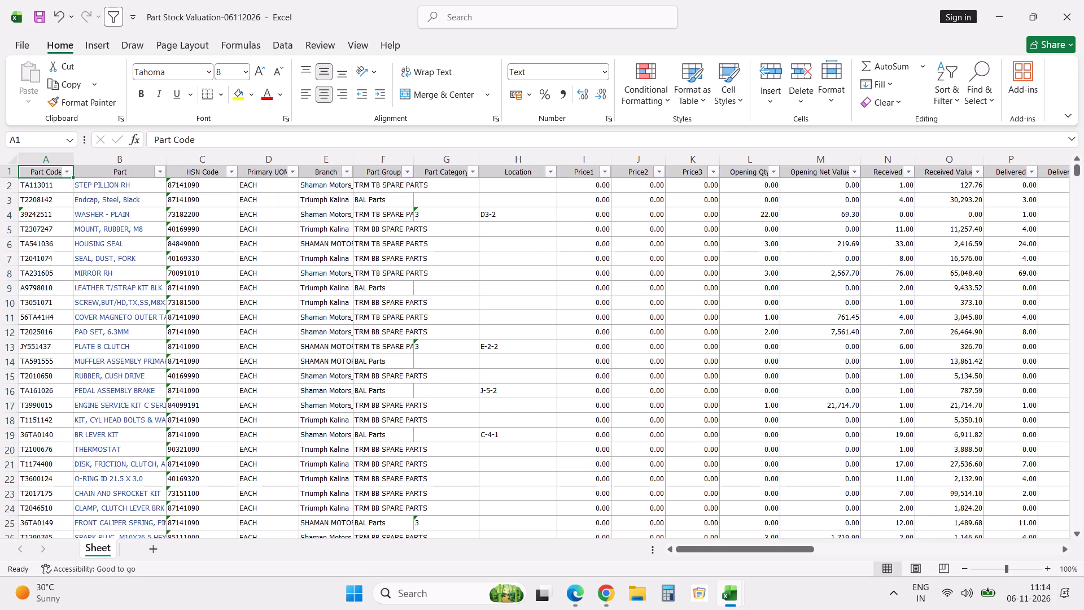
Filter the stock valuation's Category column to show only the #N/A rows.
{"action": "key", "text": "ctrl+Right"}
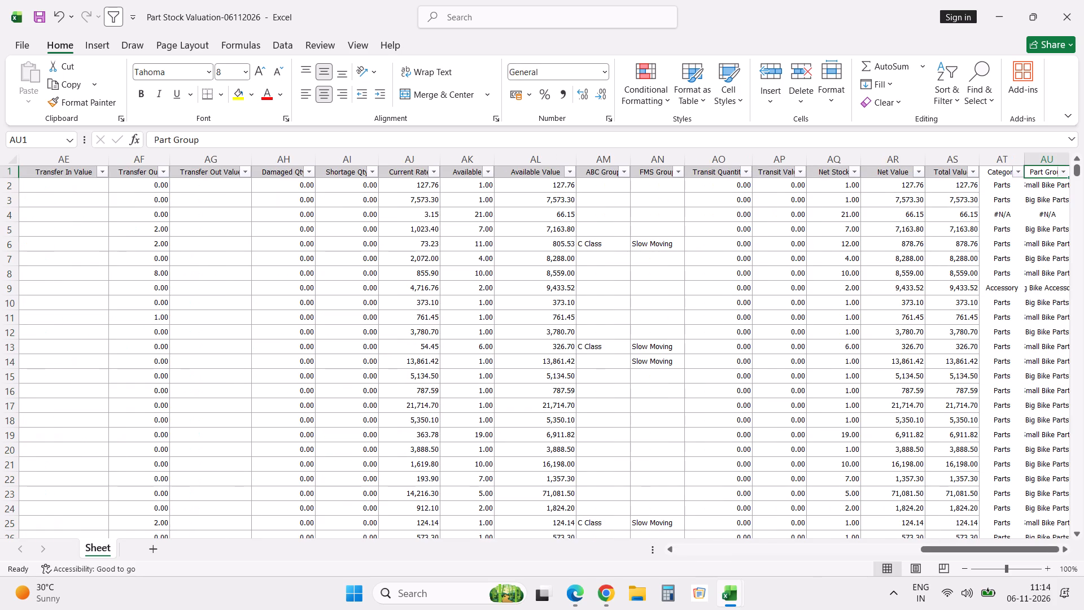
{"action": "left_click", "coordinate": [1019, 171]}
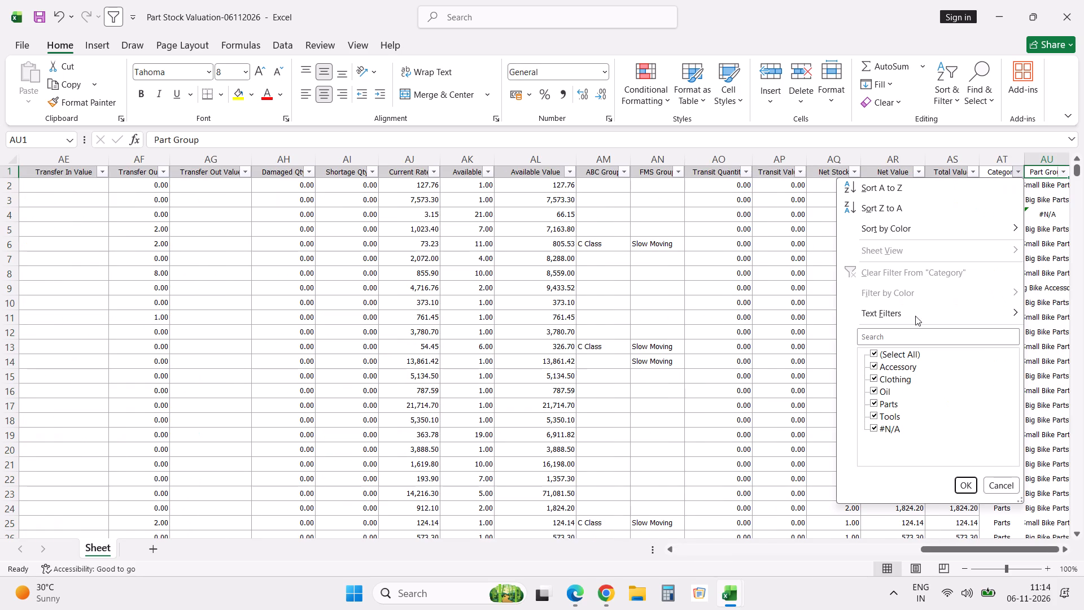
{"action": "left_click", "coordinate": [889, 355]}
{"action": "left_click", "coordinate": [876, 429]}
{"action": "left_click", "coordinate": [960, 484]}
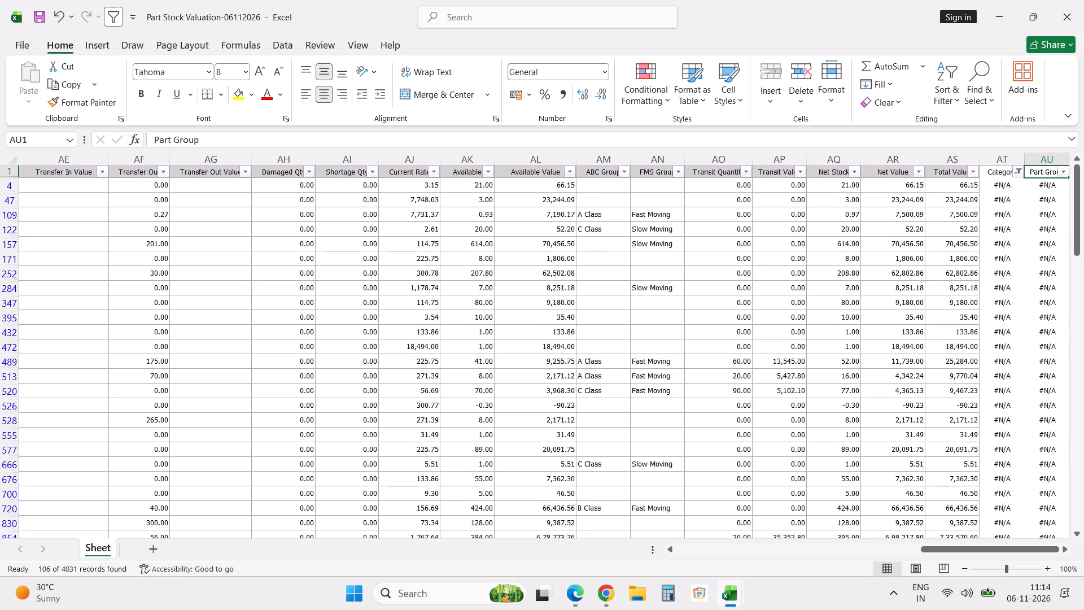
Convert the text-stored part codes in the filtered #N/A rows to numbers, from the first visible row to the last.
{"action": "left_click", "coordinate": [657, 173]}
{"action": "key", "text": "ctrl+Left"}
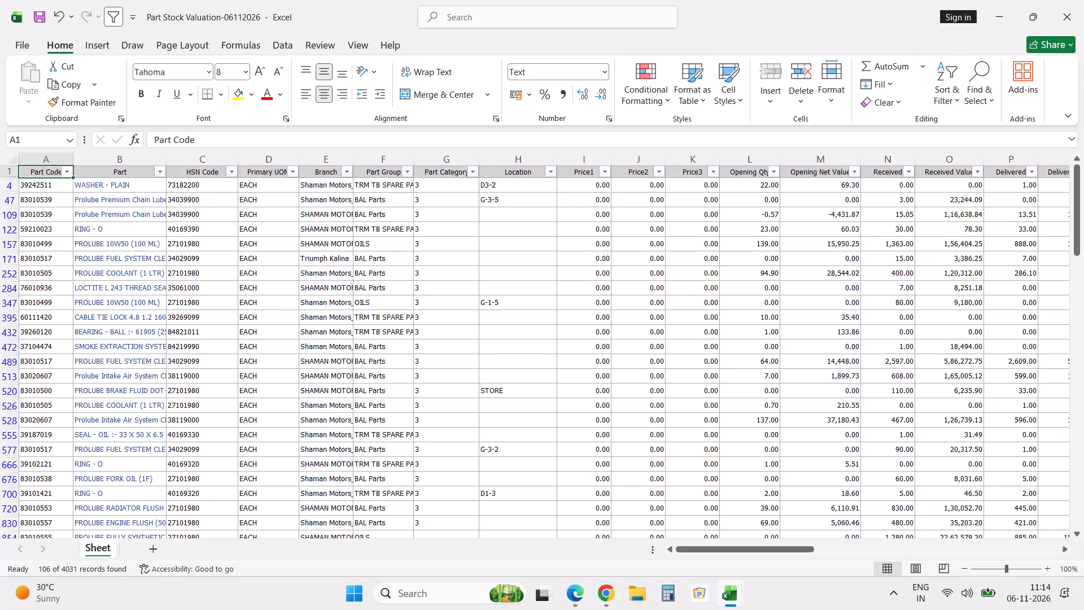
{"action": "left_click", "coordinate": [60, 189]}
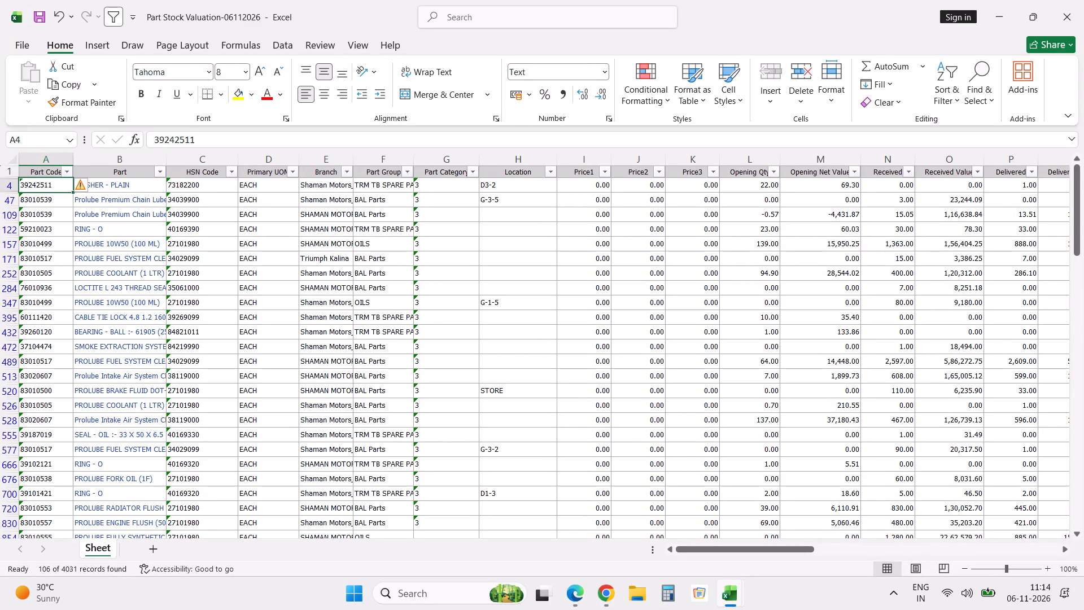
{"action": "key", "text": "shift+Down"}
{"action": "key", "text": "ctrl+shift+Down"}
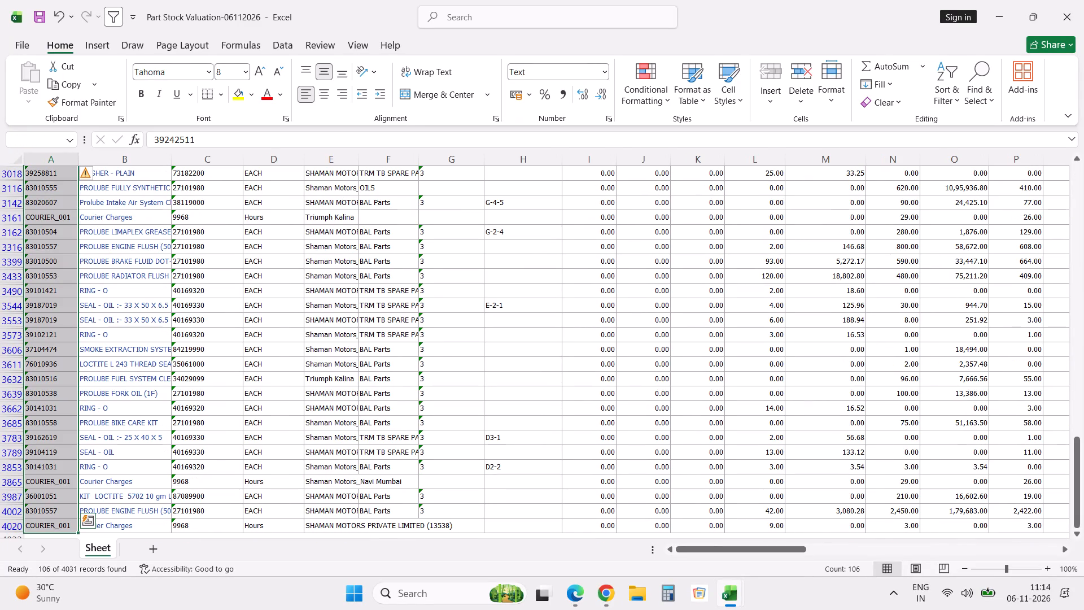
{"action": "left_click", "coordinate": [90, 175]}
{"action": "left_click", "coordinate": [135, 211]}
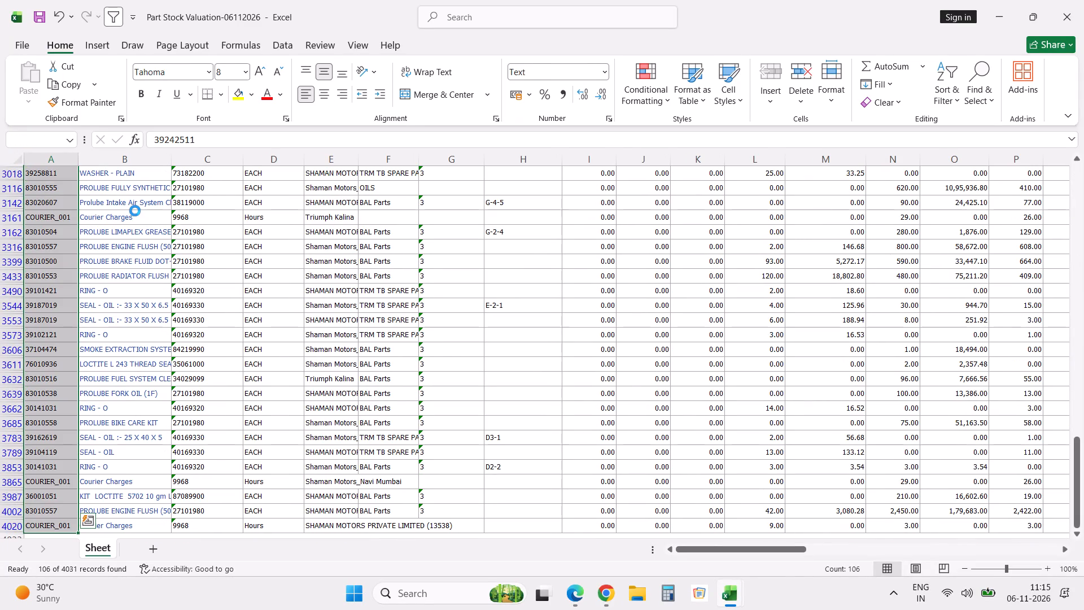
Filter the Part column to Courier Charges and delete all of the COURIER_001 rows.
{"action": "key", "text": "ctrl+Up"}
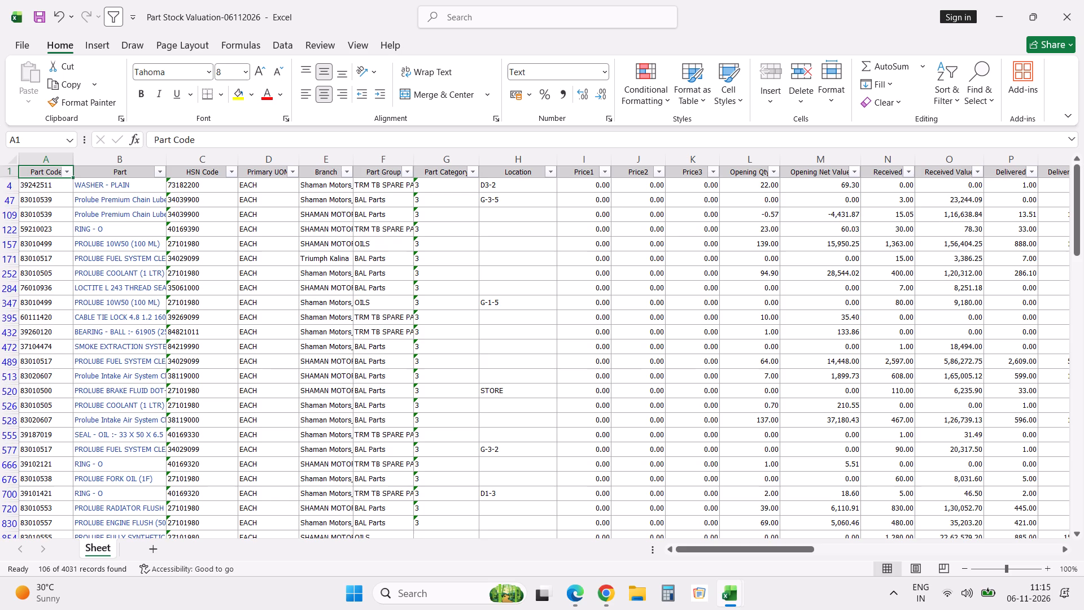
{"action": "left_click", "coordinate": [163, 171]}
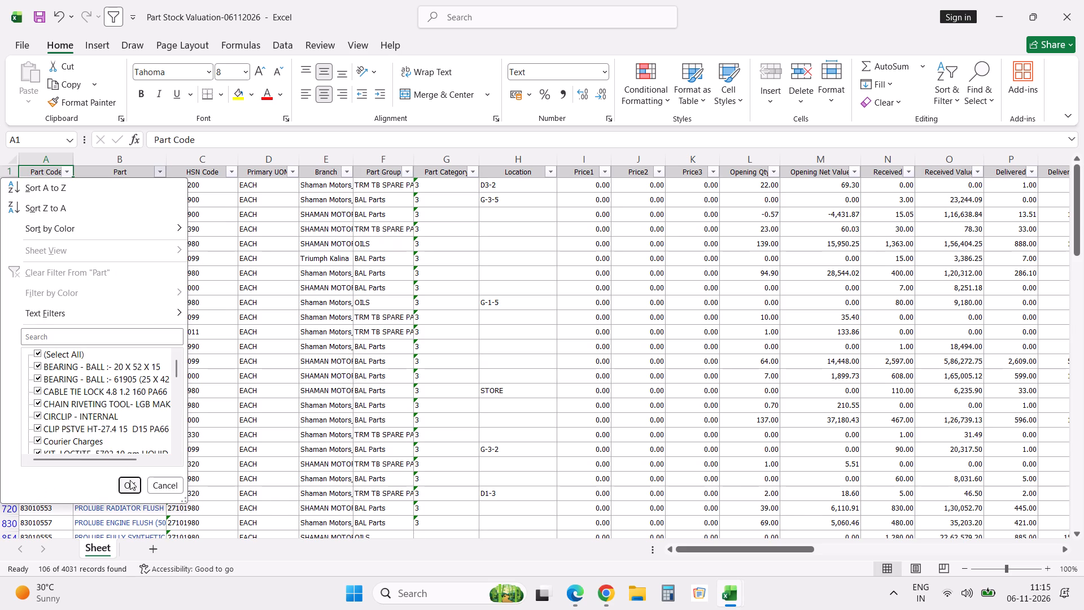
{"action": "left_click", "coordinate": [130, 483]}
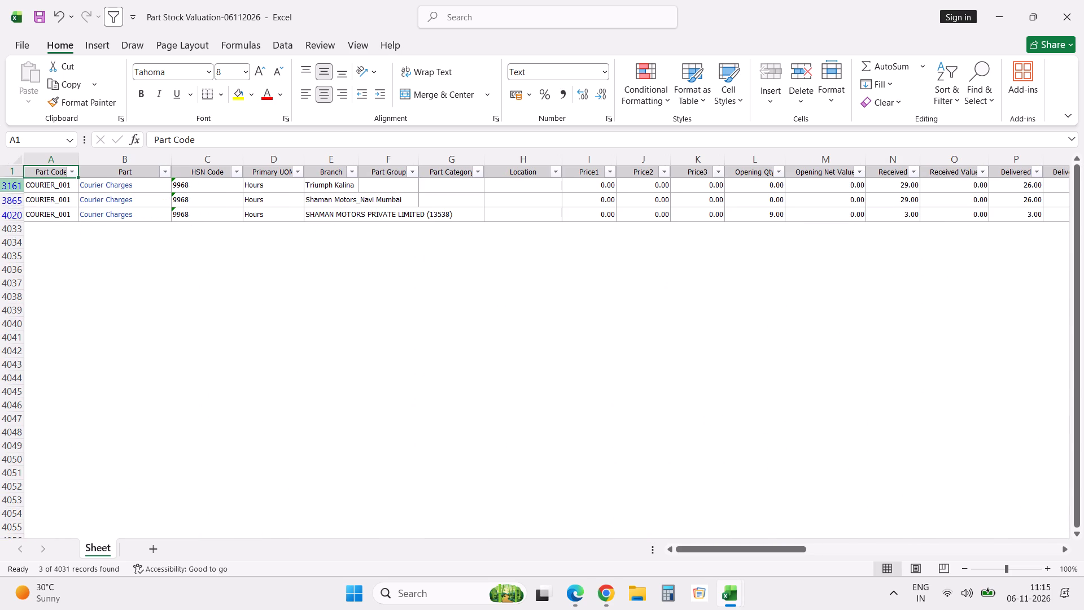
{"action": "left_click", "coordinate": [19, 187]}
{"action": "key", "text": "ctrl+minus"}
{"action": "left_click", "coordinate": [19, 187]}
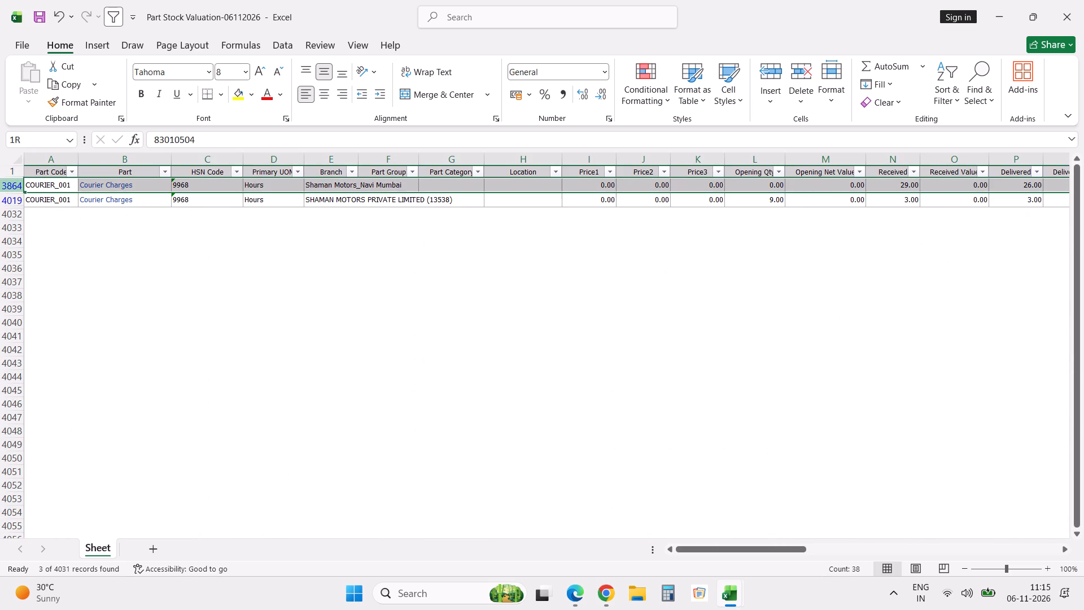
{"action": "key", "text": "ctrl+minus"}
{"action": "left_click", "coordinate": [19, 187]}
{"action": "key", "text": "ctrl+minus"}
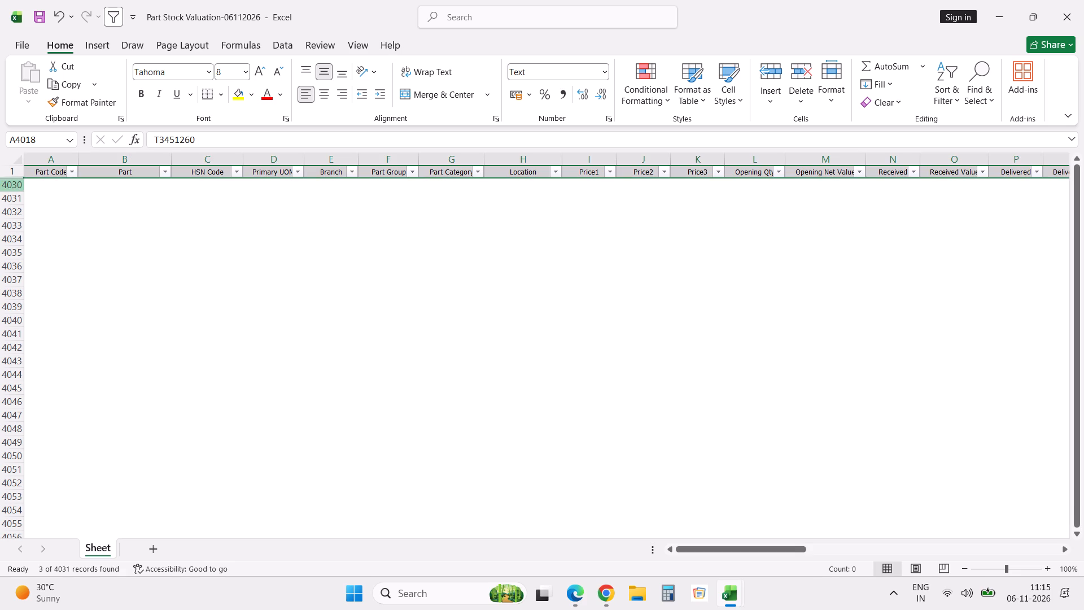
Turn off the stock valuation sheet's filters so all remaining part rows are shown.
{"action": "key", "text": "alt+d"}
{"action": "type", "text": "ff"}
Create a PivotTable on a new sheet from the stock valuation range $A$1:$AU$4029.
{"action": "left_click", "coordinate": [39, 173]}
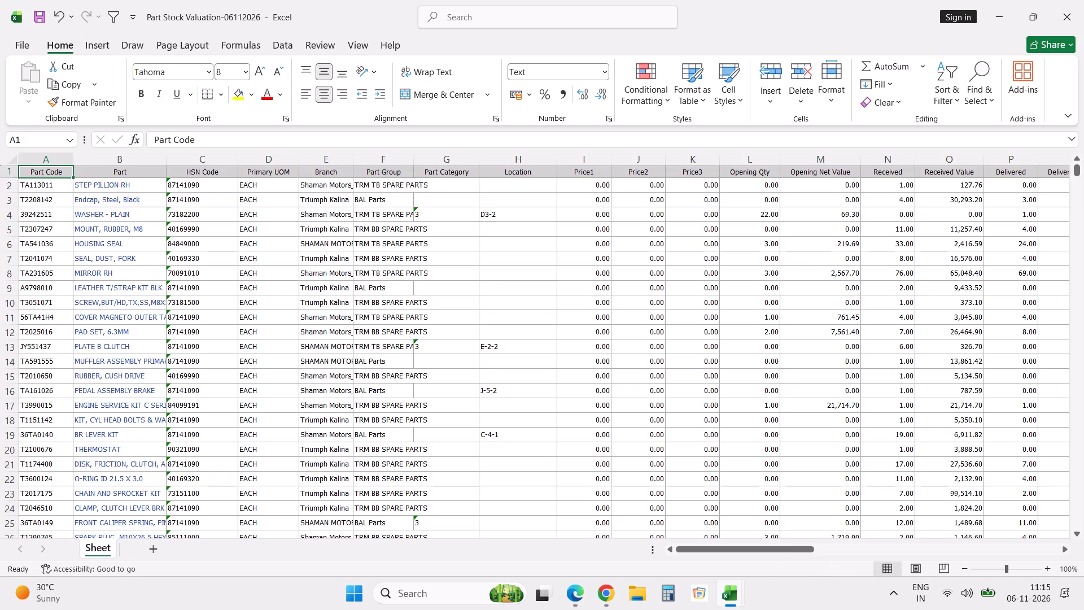
{"action": "key", "text": "alt+d"}
{"action": "type", "text": "pn"}
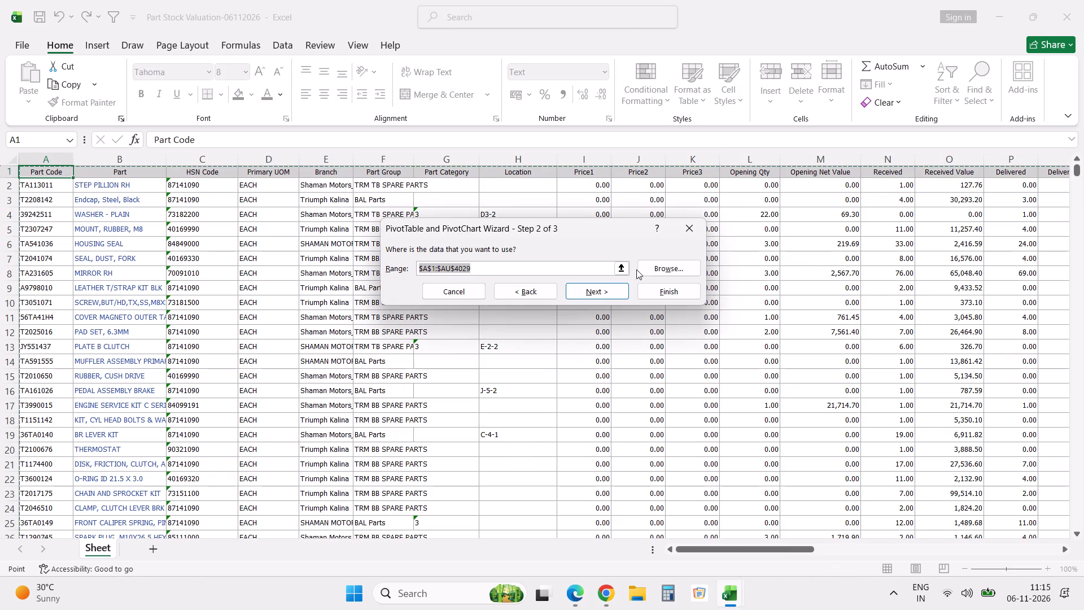
{"action": "left_click", "coordinate": [658, 295]}
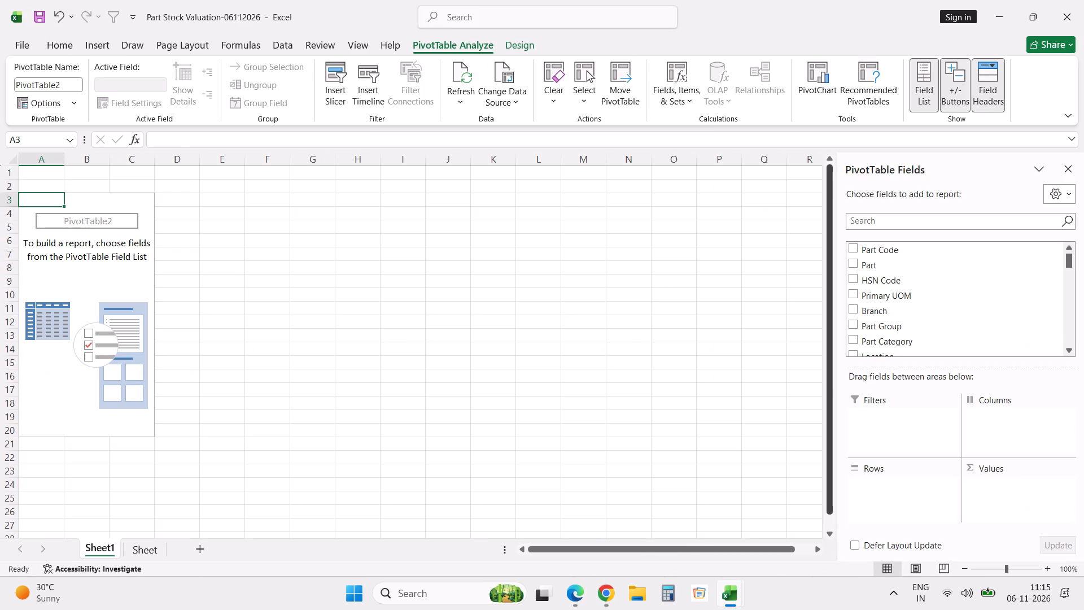
Lay out the PivotTable with Part Group2 as rows, Category as columns and the sum of Available Value as values.
{"action": "left_click_drag", "start_coordinate": [1070, 263], "coordinate": [1071, 288]}
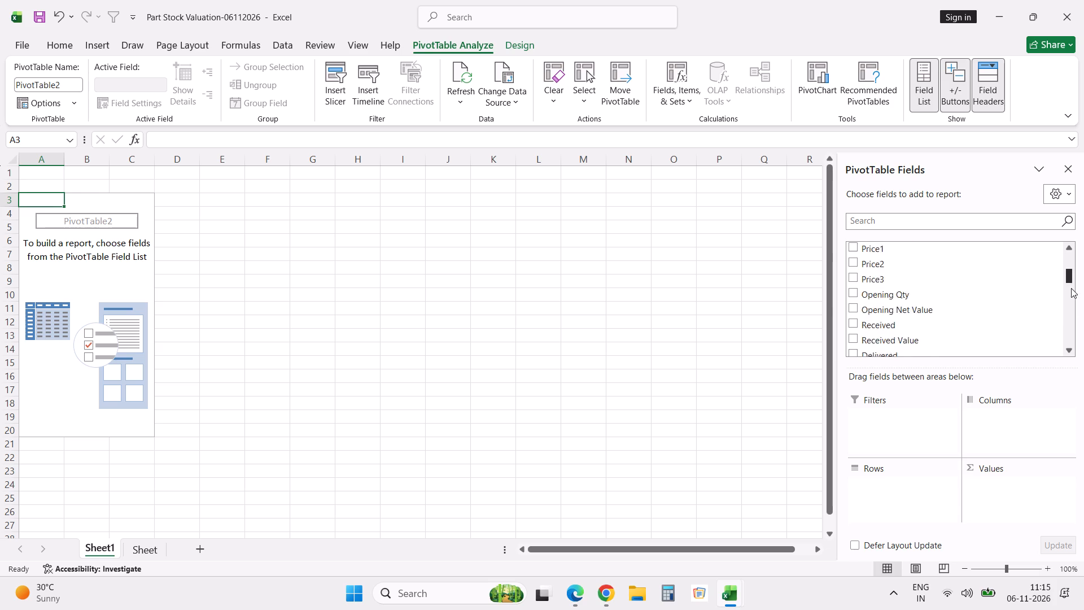
{"action": "left_click_drag", "start_coordinate": [1071, 288], "coordinate": [1071, 362]}
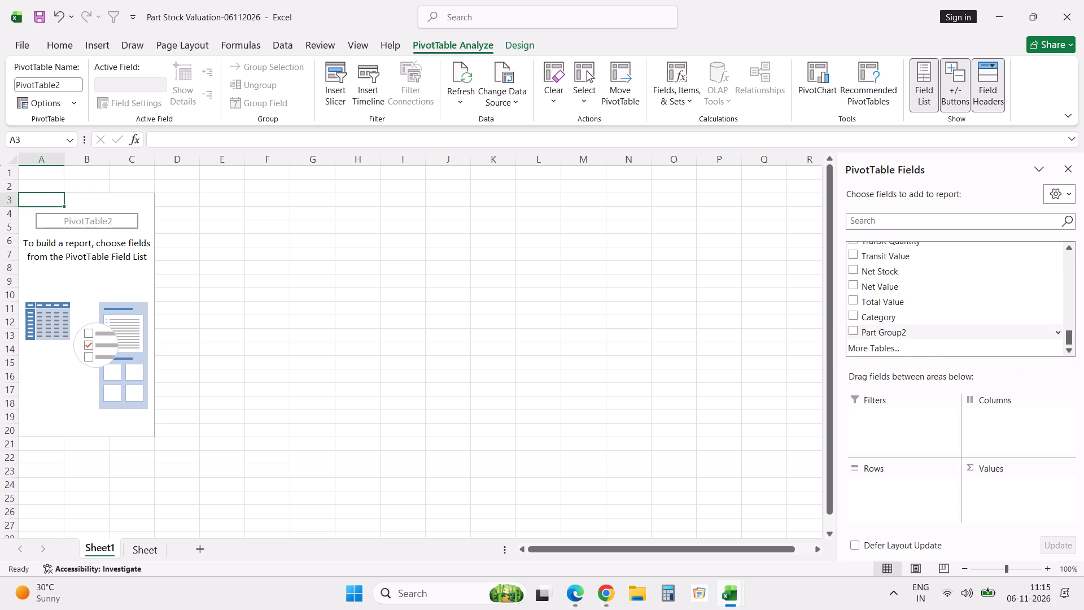
{"action": "left_click_drag", "start_coordinate": [880, 332], "coordinate": [875, 481]}
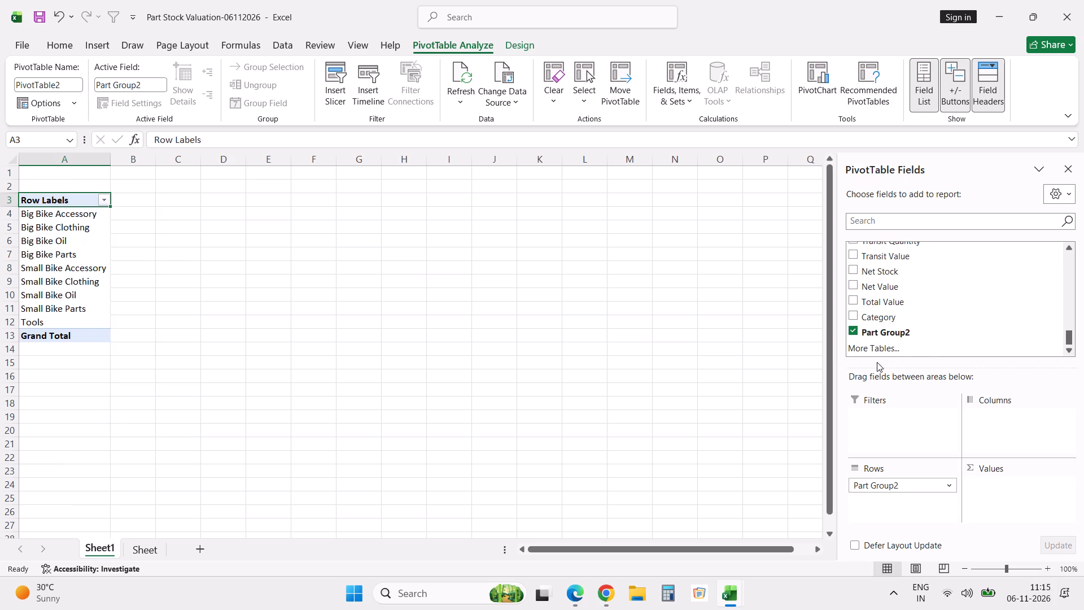
{"action": "left_click_drag", "start_coordinate": [878, 319], "coordinate": [1028, 437]}
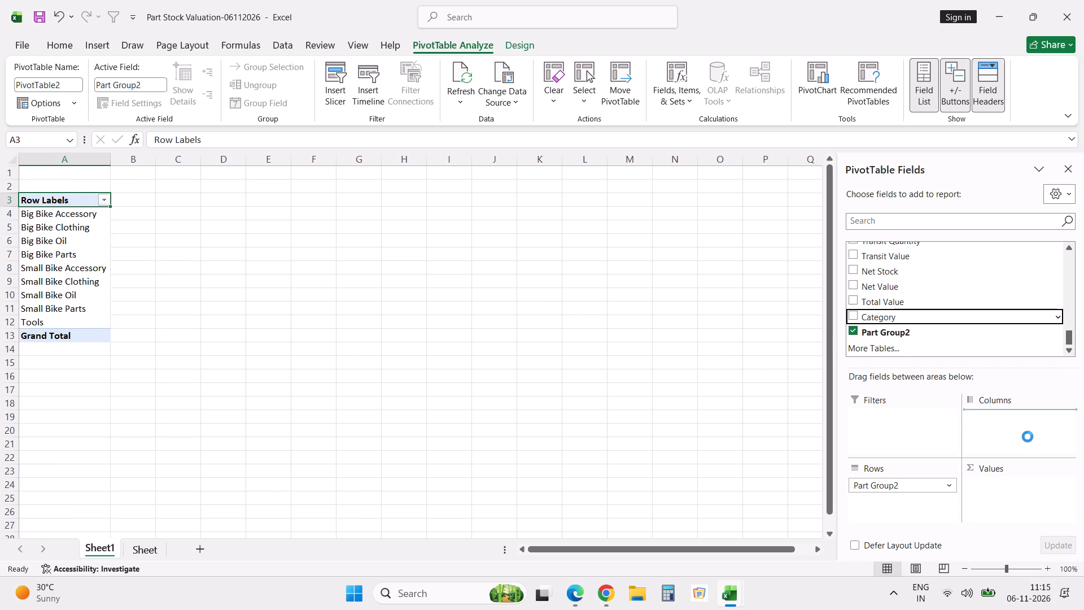
{"action": "triple_click", "coordinate": [1068, 248]}
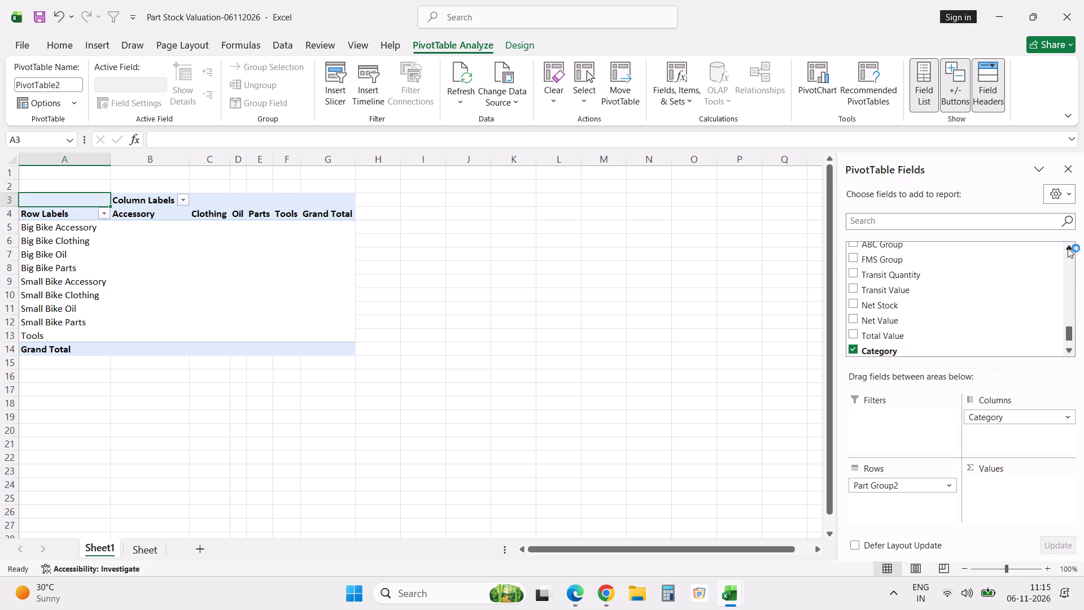
{"action": "double_click", "coordinate": [1068, 248]}
{"action": "double_click", "coordinate": [1068, 248]}
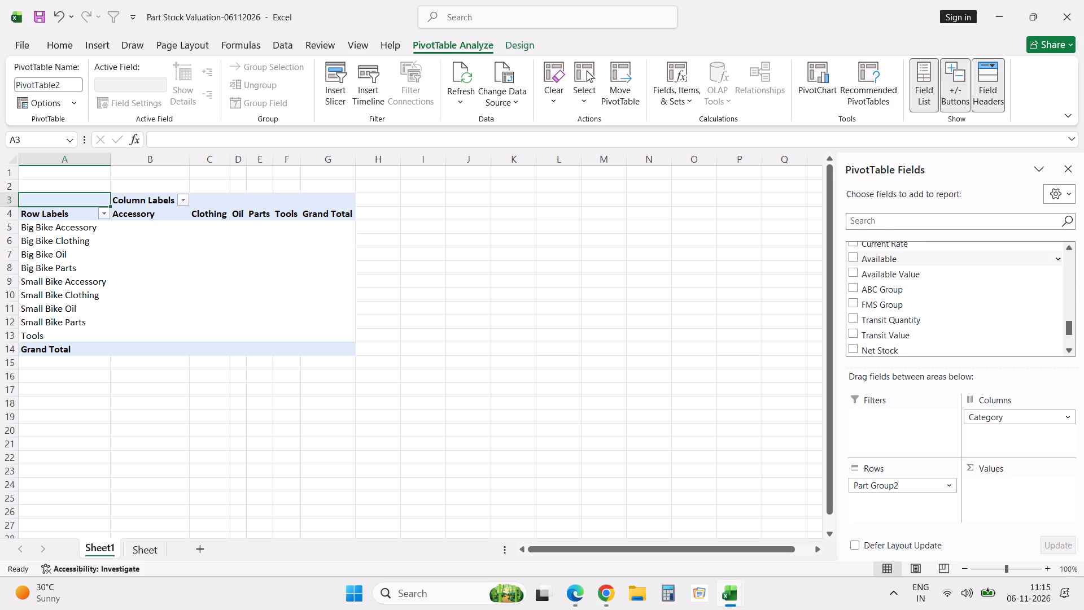
{"action": "left_click_drag", "start_coordinate": [916, 273], "coordinate": [1040, 496]}
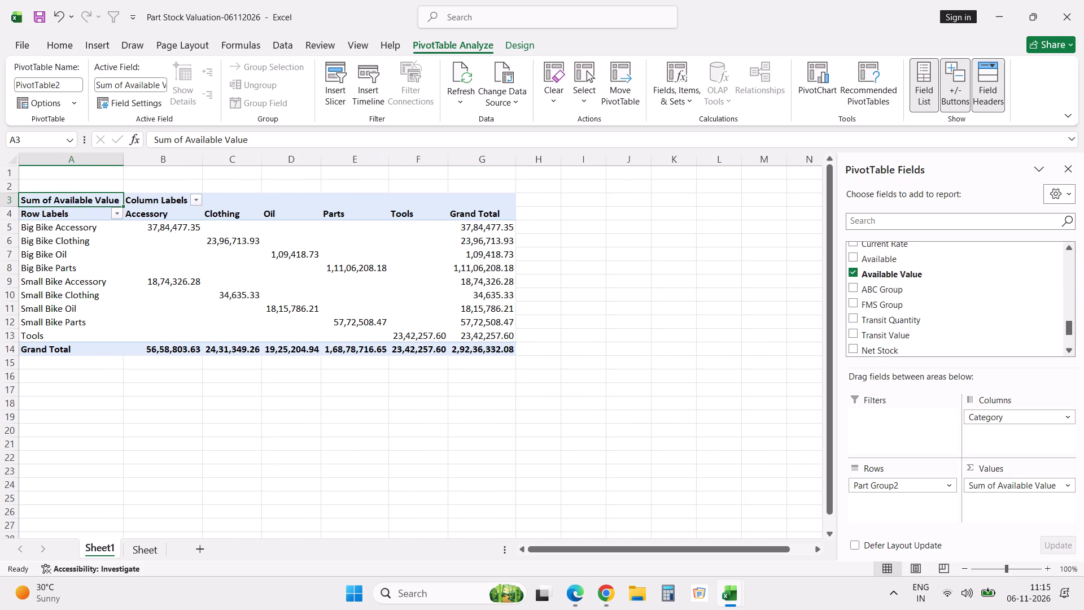
Copy the whole pivot sheet and paste it over itself as plain values.
{"action": "key", "text": "ctrl+a"}
{"action": "key", "text": "ctrl+a"}
{"action": "key", "text": "ctrl+a"}
{"action": "key", "text": "ctrl+c"}
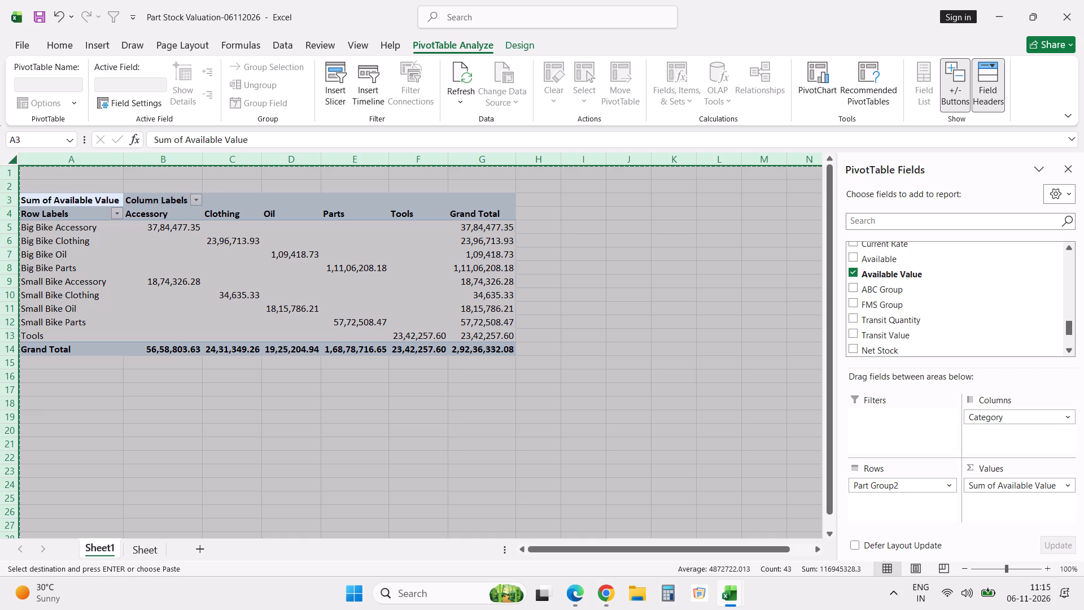
{"action": "right_click", "coordinate": [41, 171]}
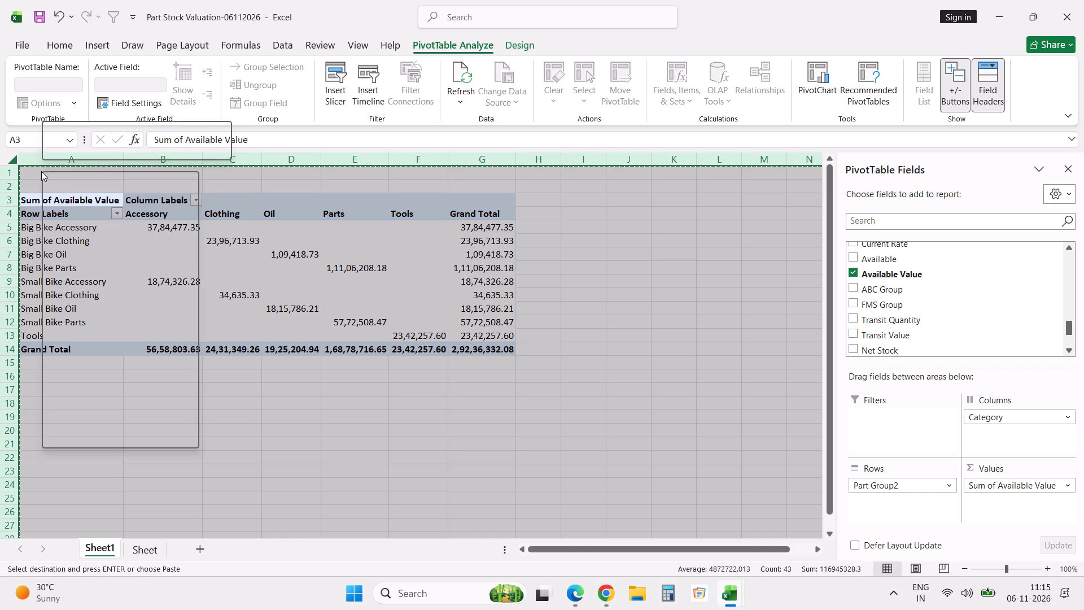
{"action": "left_click", "coordinate": [98, 269]}
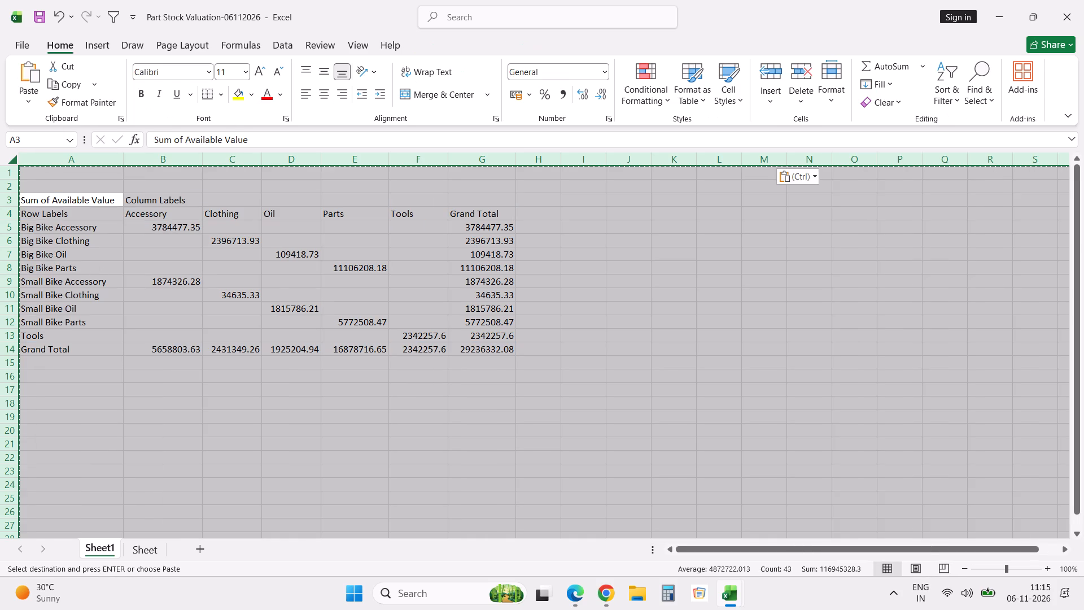
Replace all blank cells in the summary's B5:G14 figures with 0.
{"action": "left_click", "coordinate": [149, 231]}
{"action": "left_click", "coordinate": [479, 346], "text": "shift"}
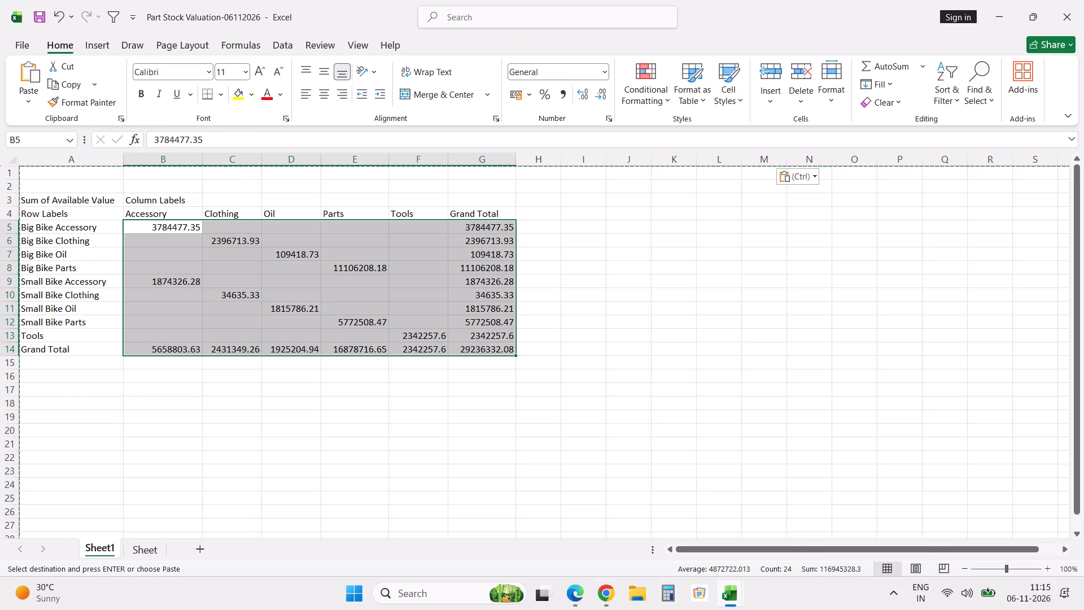
{"action": "key", "text": "ctrl+h"}
{"action": "key", "text": "alt+a"}
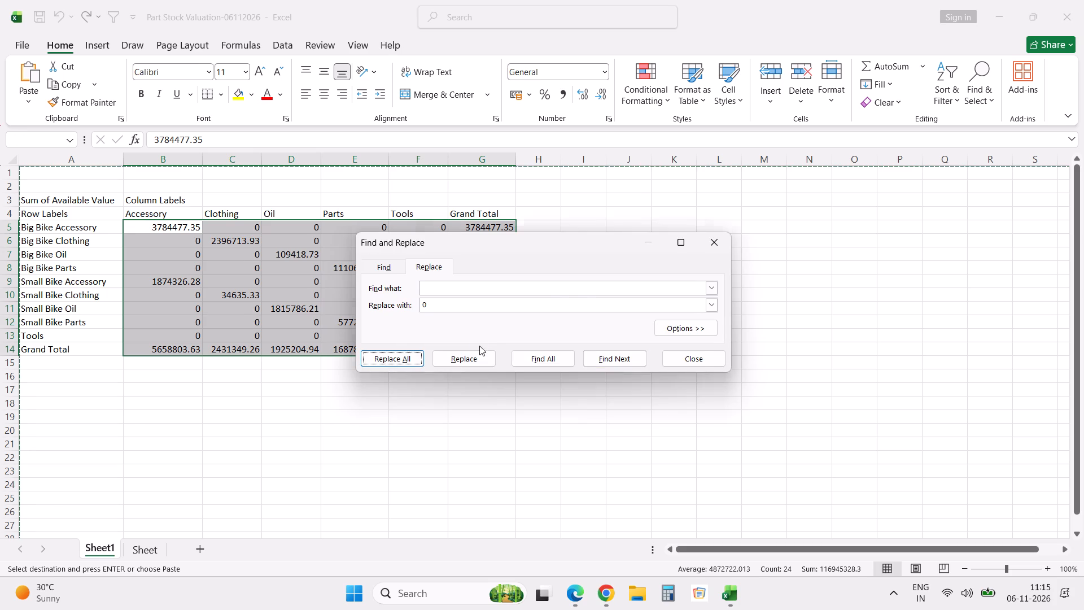
{"action": "key", "text": "Escape"}
{"action": "key", "text": "Escape"}
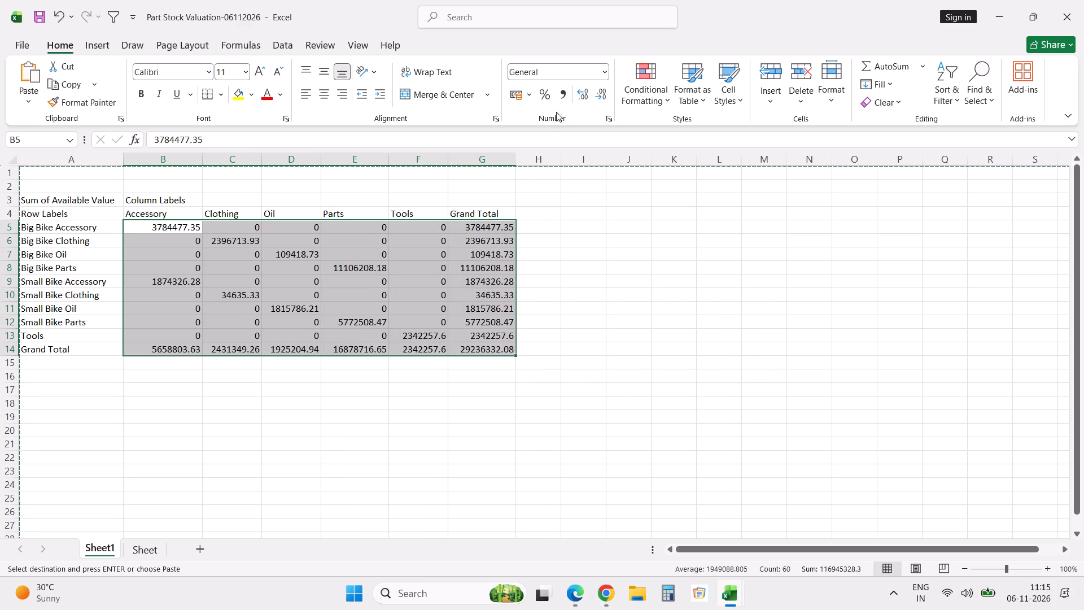
Format the summary figures in B5:G14 in comma style with no decimal places.
{"action": "left_click", "coordinate": [565, 95]}
{"action": "triple_click", "coordinate": [602, 97]}
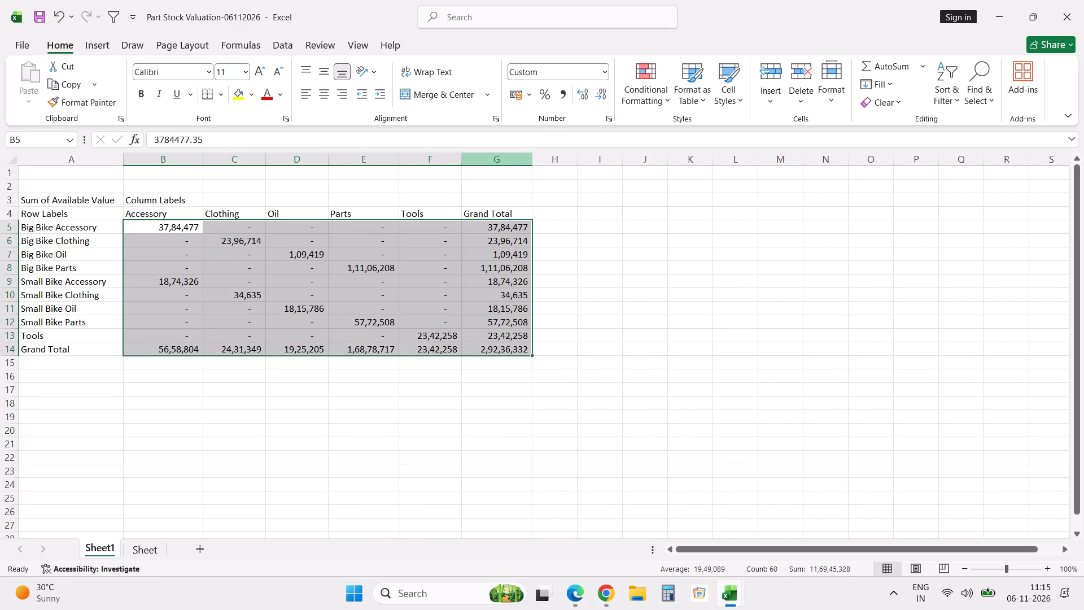
Replace the Grand Total row's values with SUM formulas, starting with =SUM(B5:B13) in B14 and filling across to G14.
{"action": "left_click", "coordinate": [189, 349]}
{"action": "key", "text": "alt+equal"}
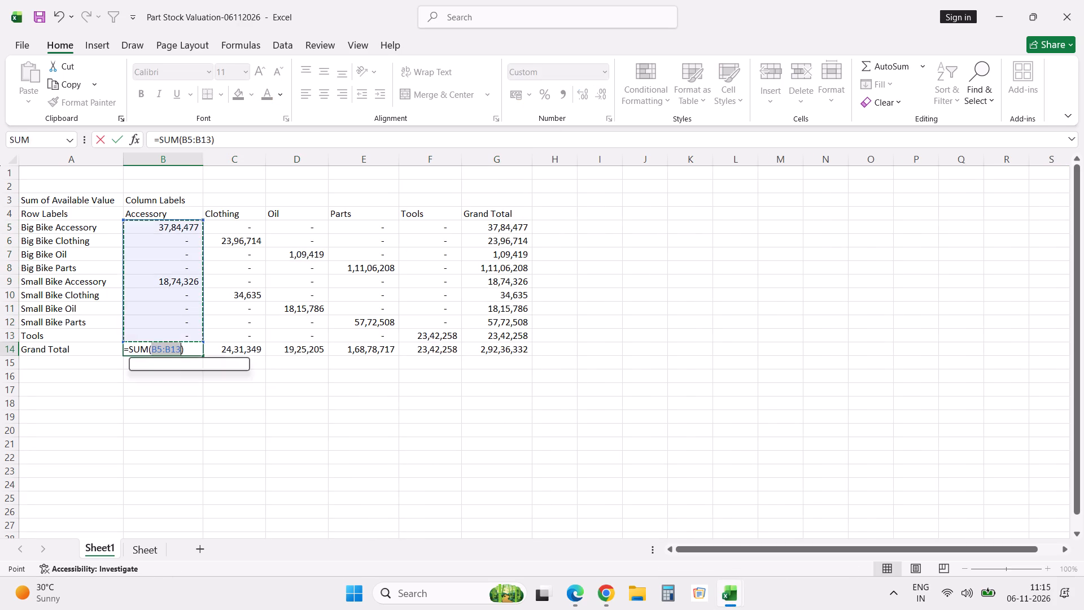
{"action": "key", "text": "Return"}
{"action": "key", "text": "Up"}
{"action": "key", "text": "shift+Right"}
{"action": "key", "text": "shift+Right"}
{"action": "key", "text": "shift+Right"}
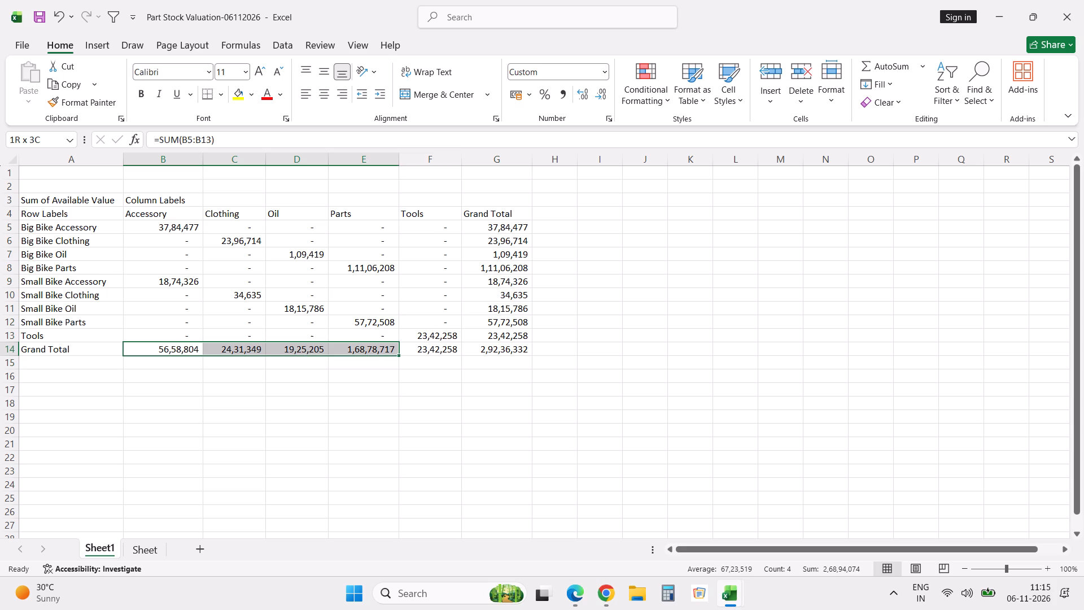
{"action": "key", "text": "shift+Right"}
{"action": "key", "text": "shift+Right"}
{"action": "key", "text": "ctrl+r"}
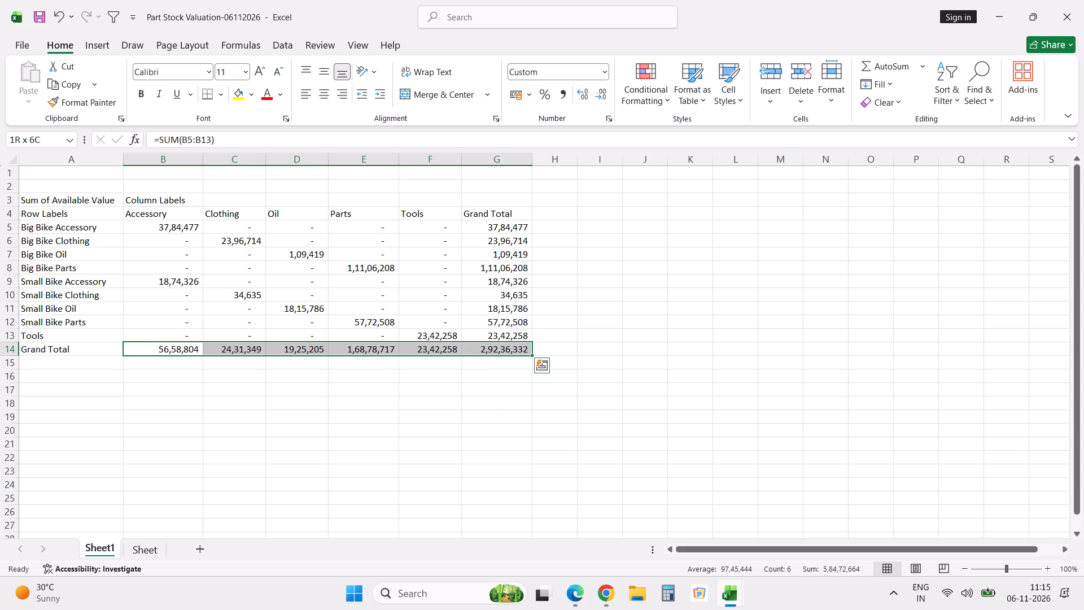
Enter =SUM(B5:F5) in G5 and fill it down the Grand Total column to G14.
{"action": "left_click", "coordinate": [521, 228]}
{"action": "key", "text": "alt+equal"}
{"action": "key", "text": "Return"}
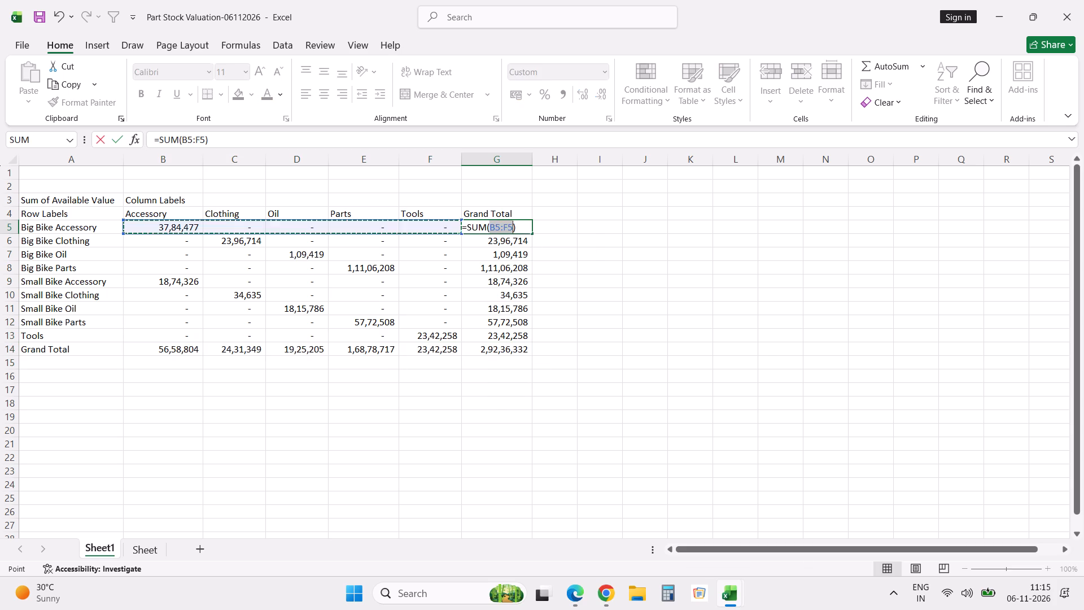
{"action": "key", "text": "Up"}
{"action": "key", "text": "ctrl+shift+Down"}
{"action": "key", "text": "ctrl+d"}
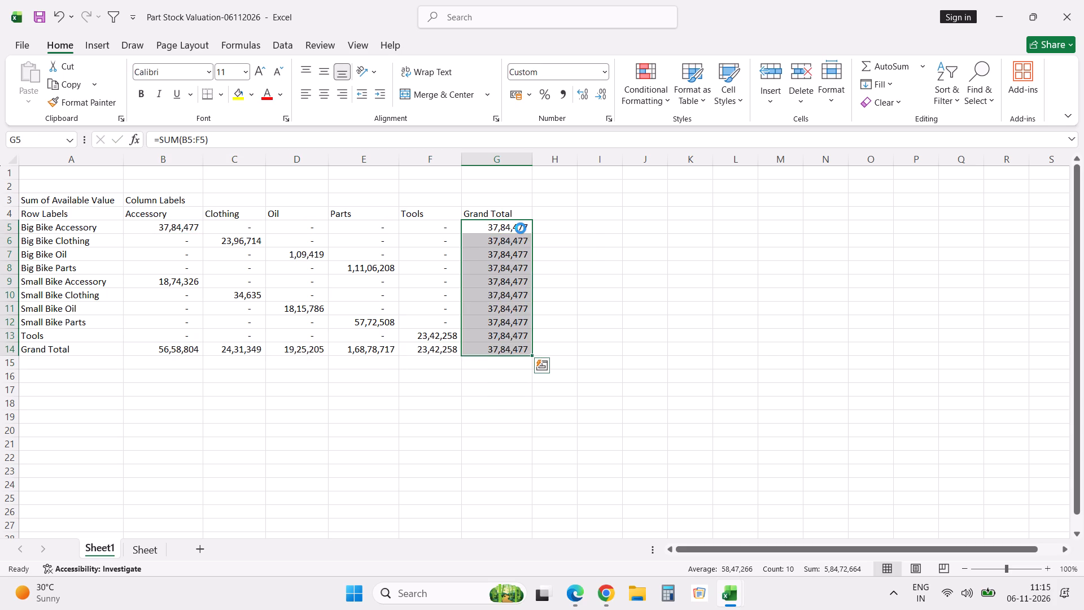
Delete the Tools column F and the Tools row 13 from the available value summary.
{"action": "left_click", "coordinate": [440, 154]}
{"action": "key", "text": "ctrl+minus"}
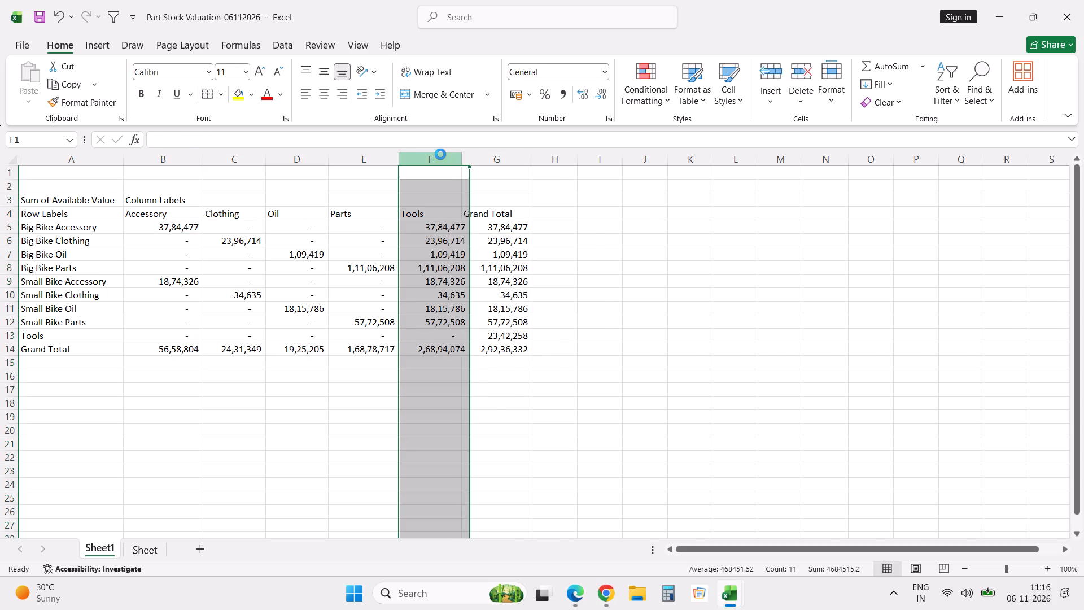
{"action": "left_click", "coordinate": [9, 335]}
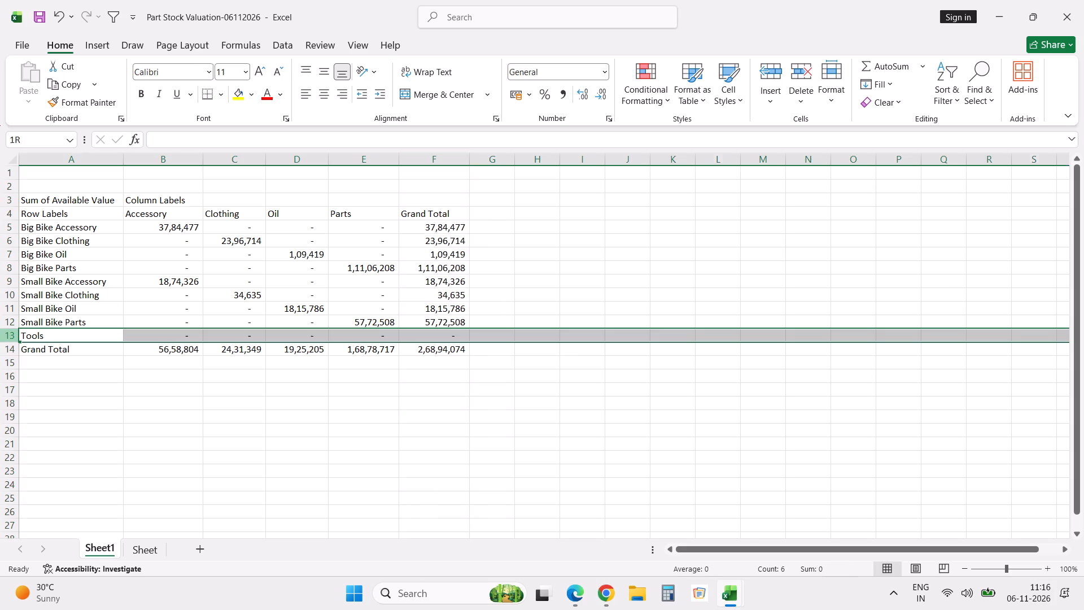
{"action": "key", "text": "ctrl+minus"}
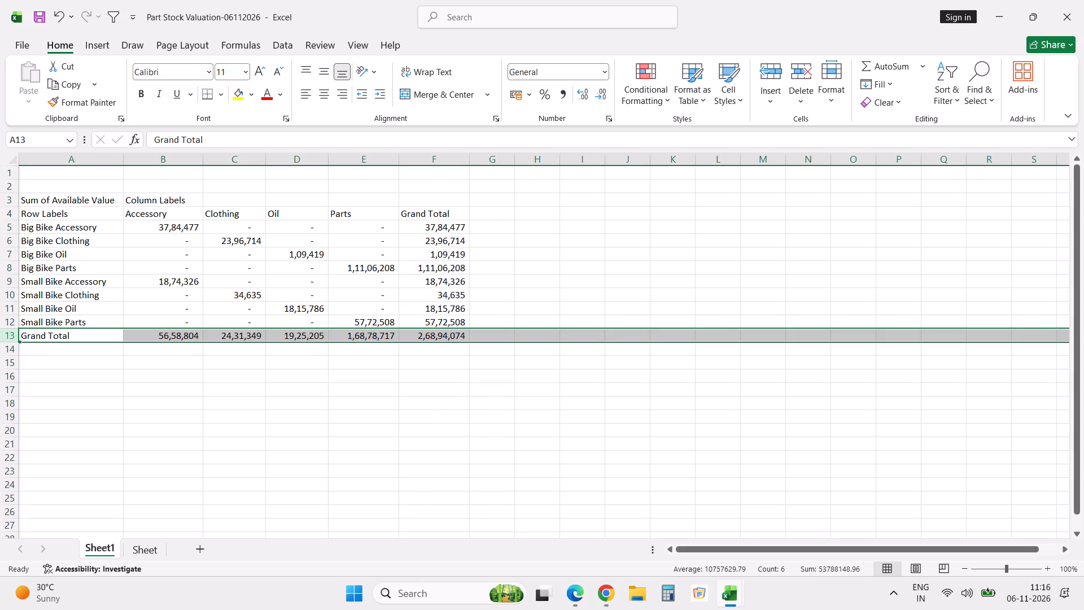
Open Part Stock Valuation-05112026 from the Funds Statement folder without updating its links, and go to its Sheet1.
{"action": "left_click", "coordinate": [55, 364]}
{"action": "key", "text": "alt+f"}
{"action": "key", "text": "o"}
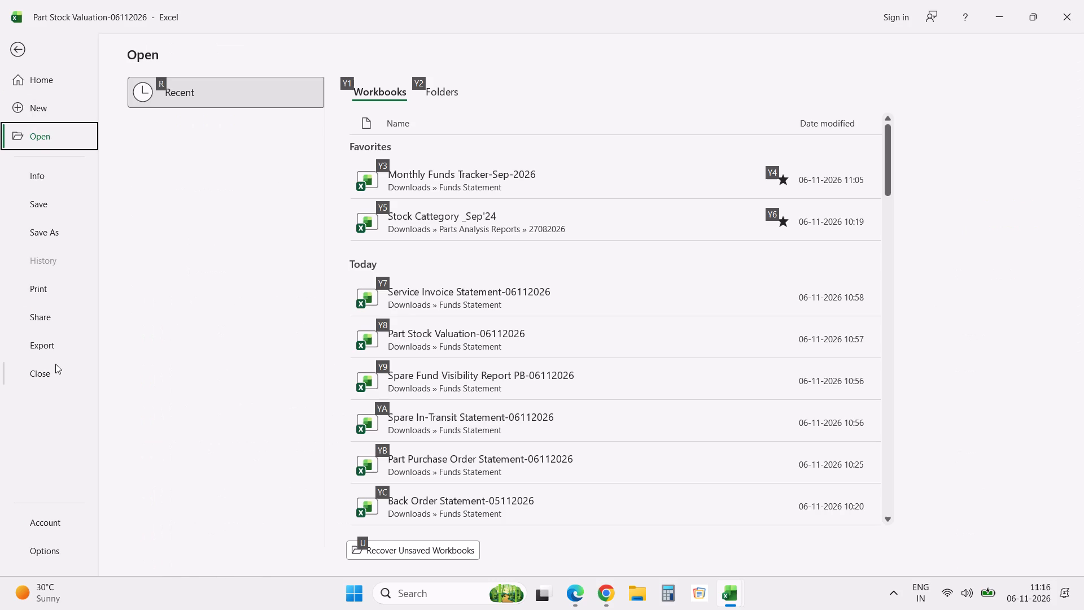
{"action": "left_click", "coordinate": [196, 249]}
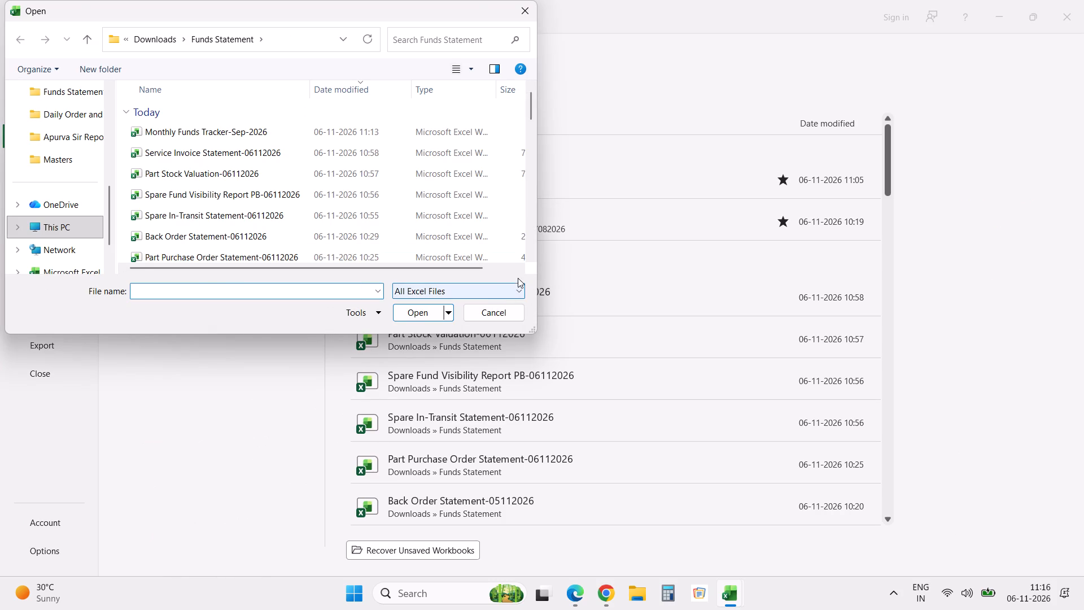
{"action": "triple_click", "coordinate": [531, 257]}
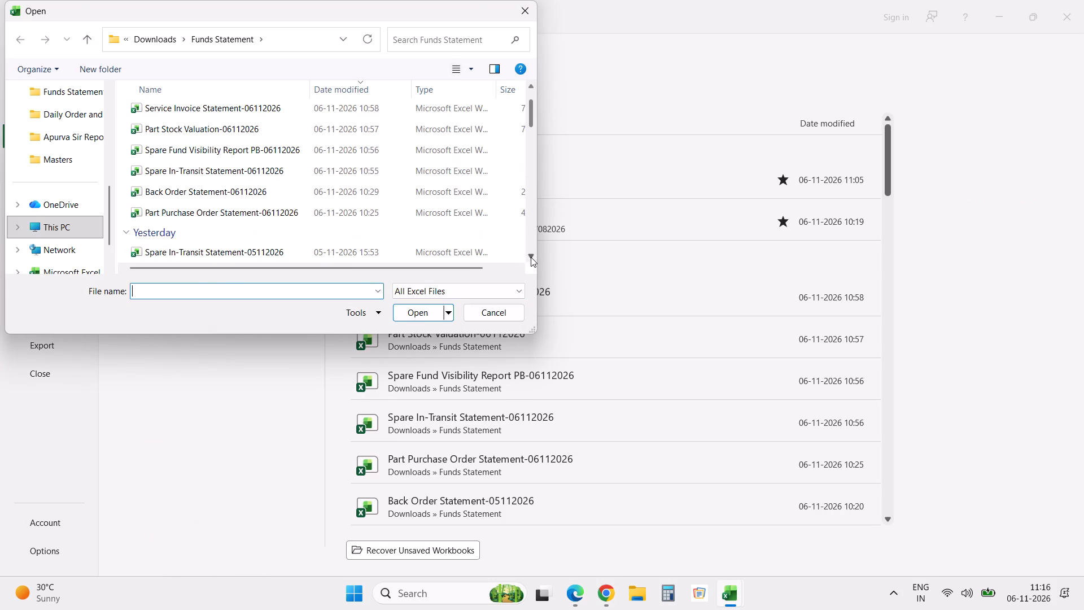
{"action": "double_click", "coordinate": [531, 257]}
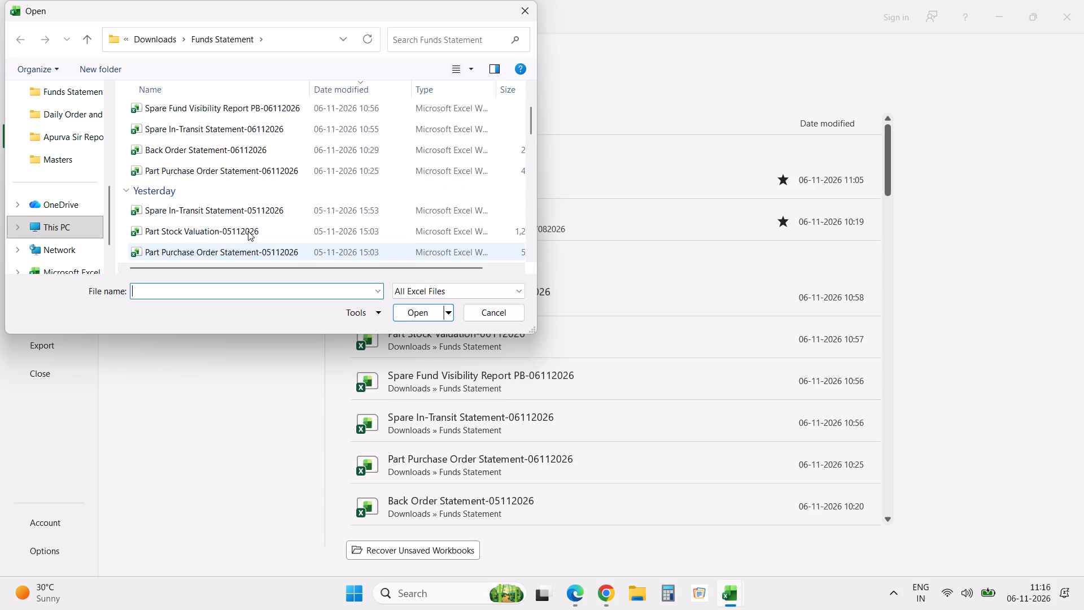
{"action": "double_click", "coordinate": [248, 231]}
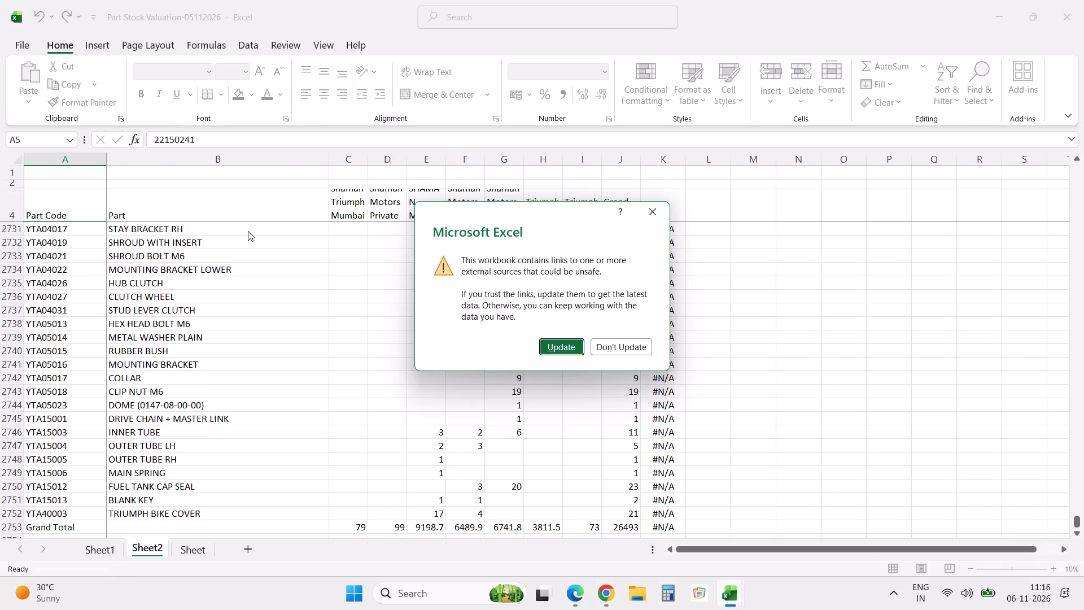
{"action": "left_click", "coordinate": [645, 337]}
{"action": "left_click", "coordinate": [102, 544]}
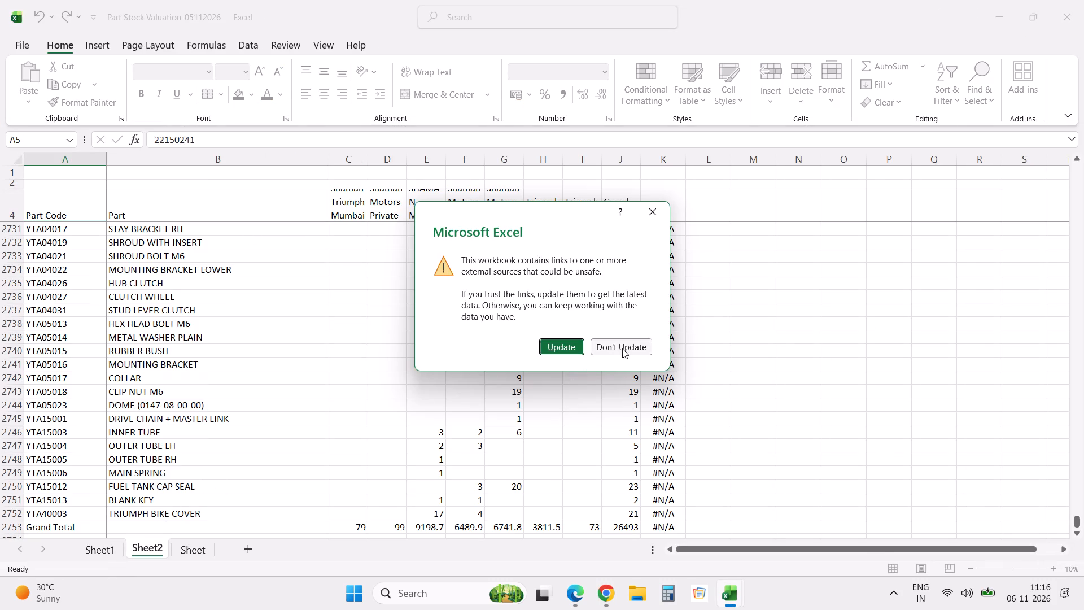
{"action": "left_click", "coordinate": [620, 350]}
{"action": "left_click", "coordinate": [110, 546]}
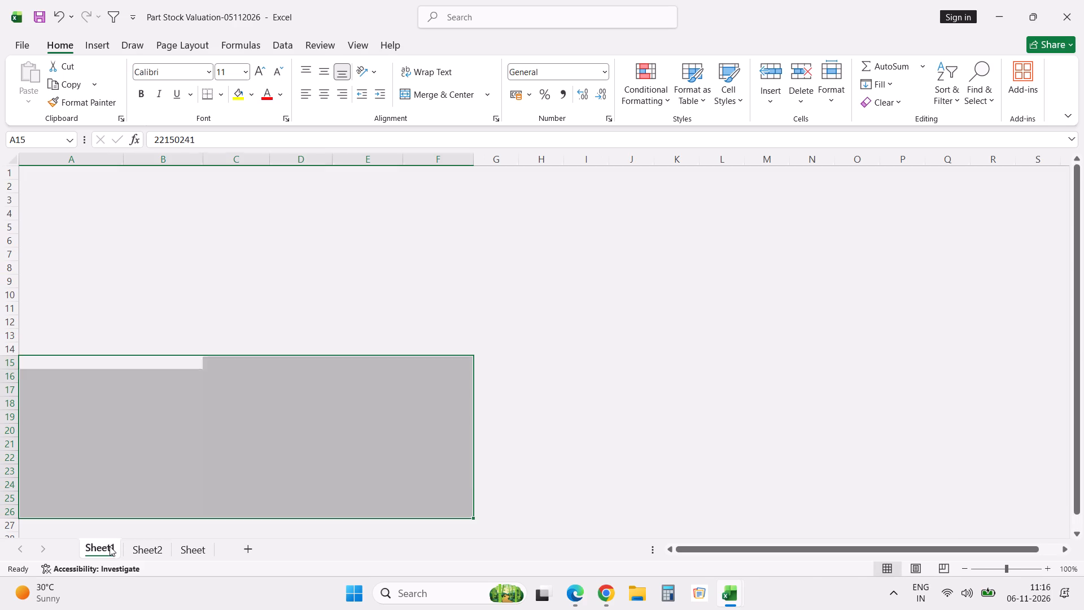
Copy the inventory report table A15:F26 into Part Stock Valuation-06112026 at A15 and autofit column C.
{"action": "key", "text": "ctrl+c"}
{"action": "key", "text": "alt+Tab"}
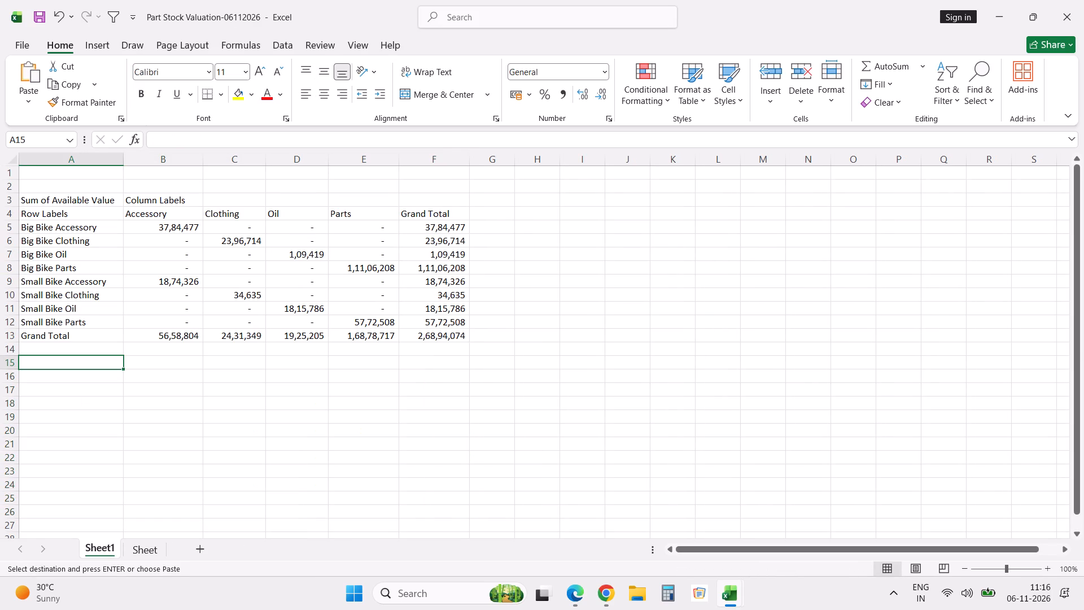
{"action": "key", "text": "ctrl+v"}
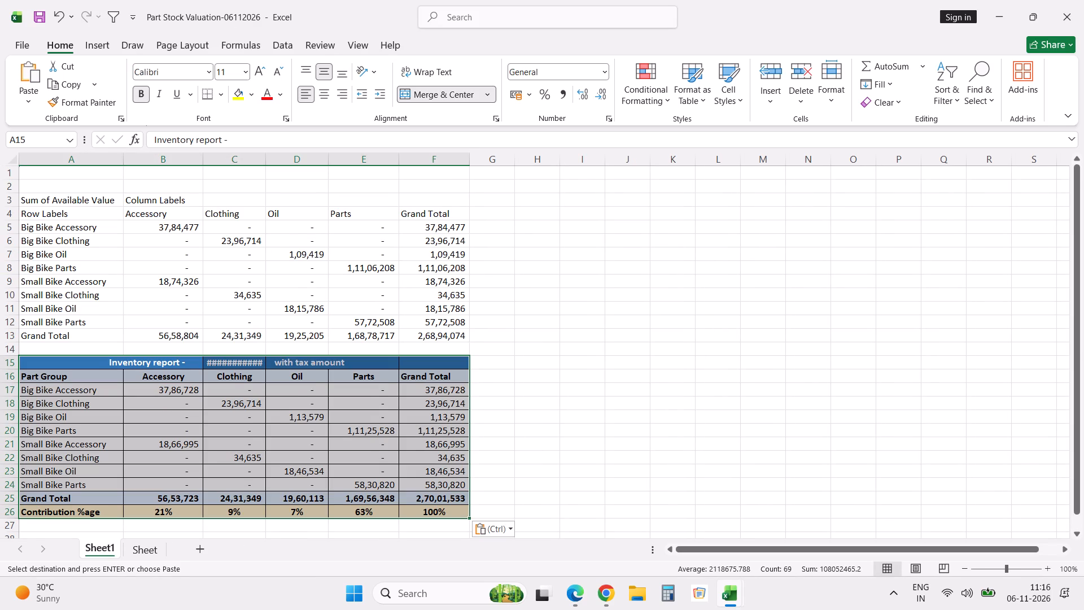
{"action": "double_click", "coordinate": [268, 160]}
Change the inventory report's heading date in C15 to 06-11-2026.
{"action": "left_click", "coordinate": [244, 364]}
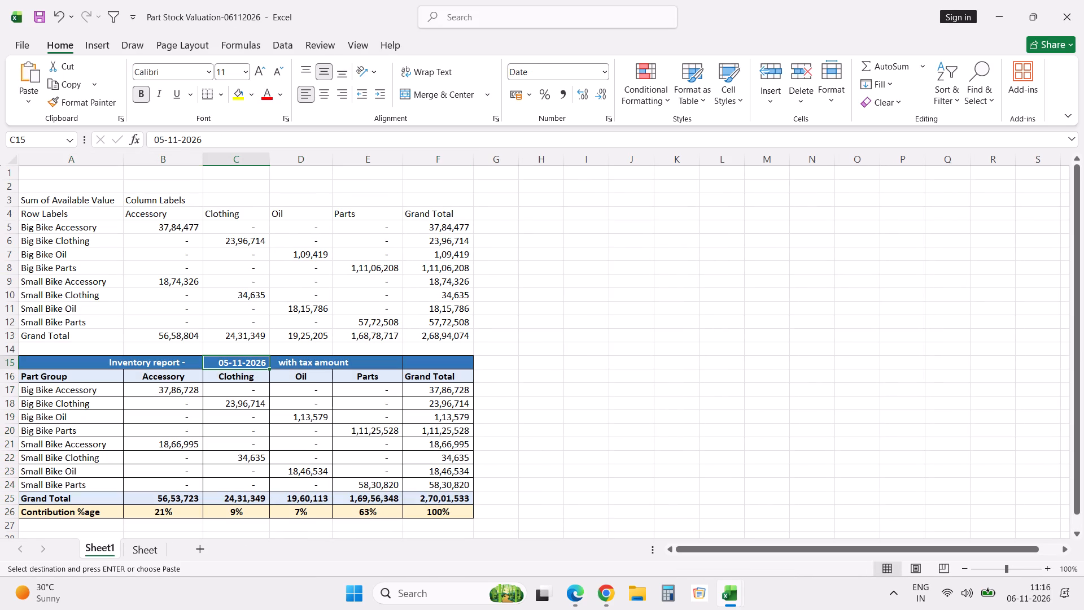
{"action": "left_click", "coordinate": [158, 138]}
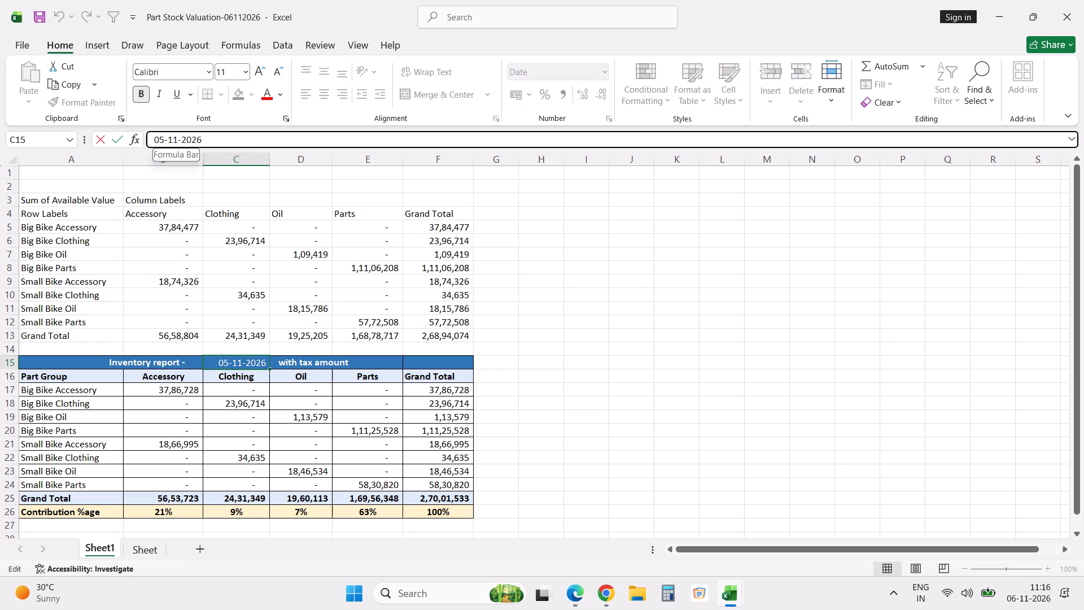
{"action": "key", "text": "shift+Right"}
{"action": "key", "text": "6"}
{"action": "key", "text": "Return"}
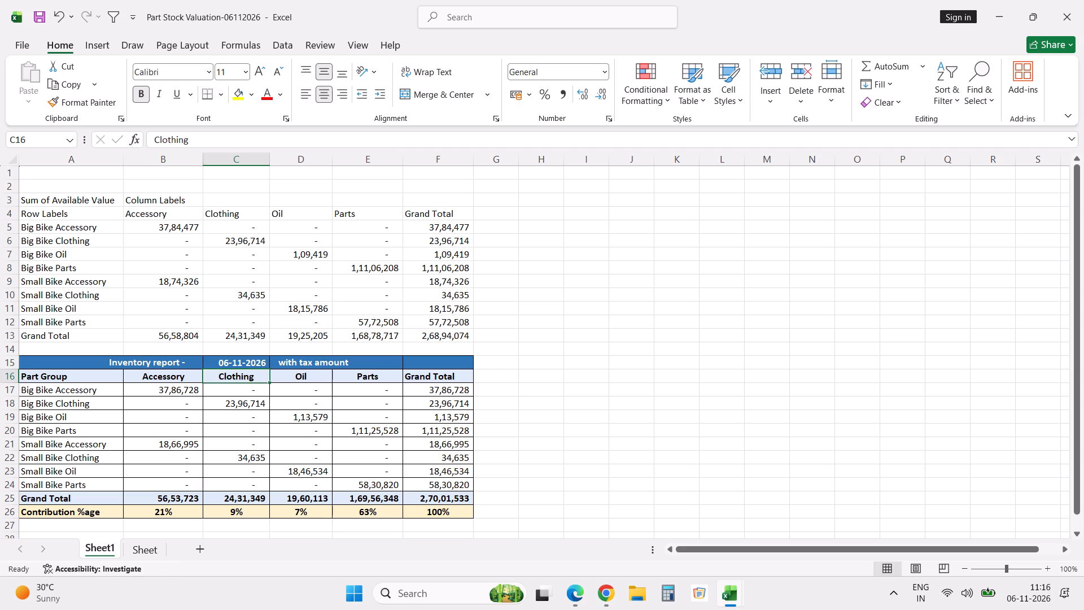
Copy the summary figures B5:E12 and paste them as values into the inventory report starting at B17.
{"action": "left_click", "coordinate": [195, 228]}
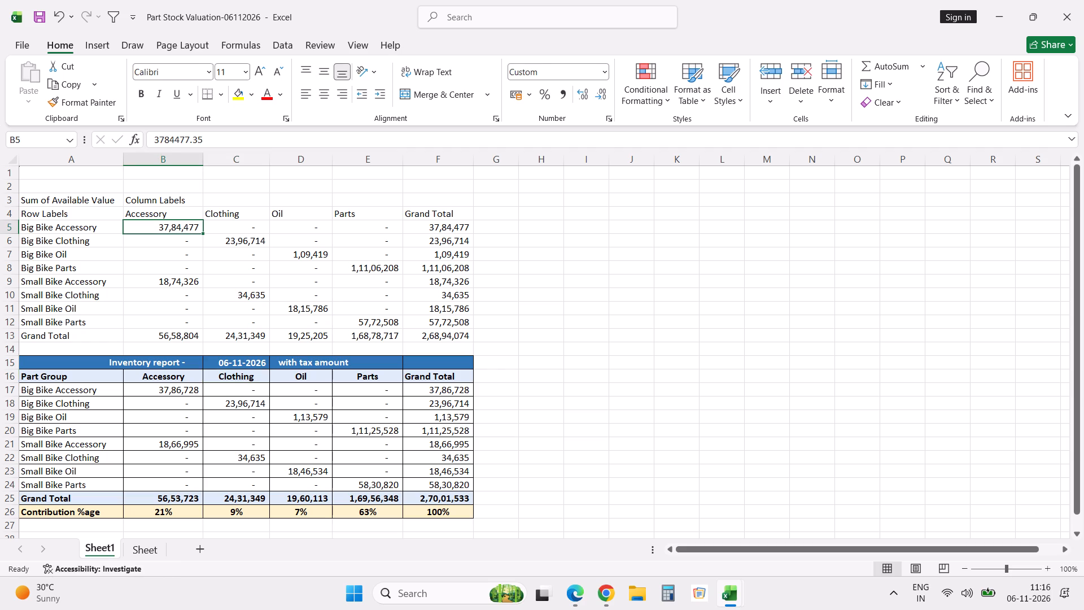
{"action": "left_click", "coordinate": [378, 317], "text": "shift"}
{"action": "key", "text": "ctrl+c"}
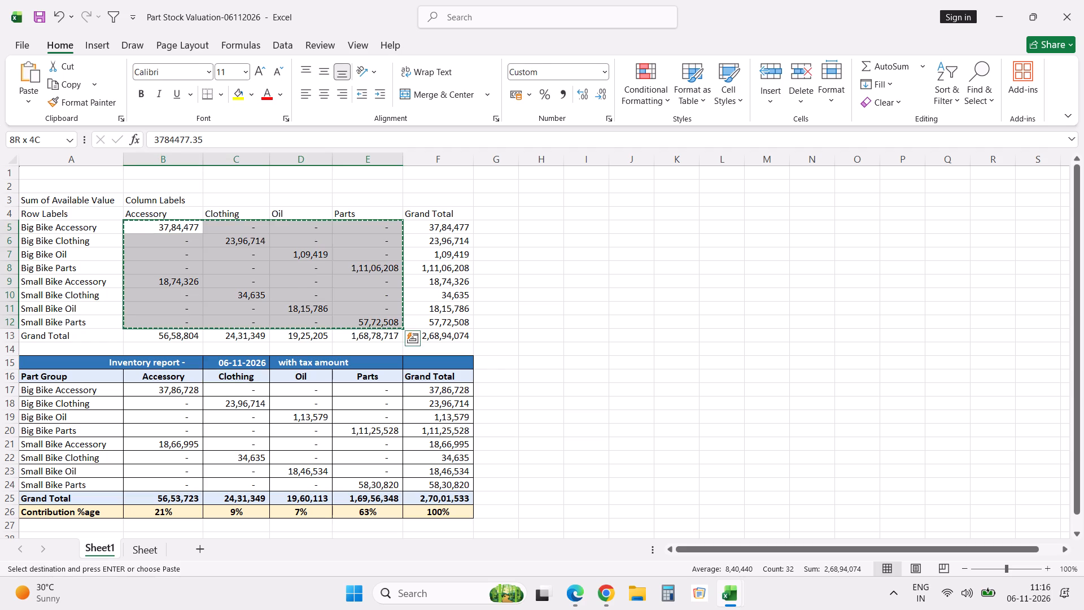
{"action": "left_click", "coordinate": [183, 393]}
{"action": "right_click", "coordinate": [183, 393]}
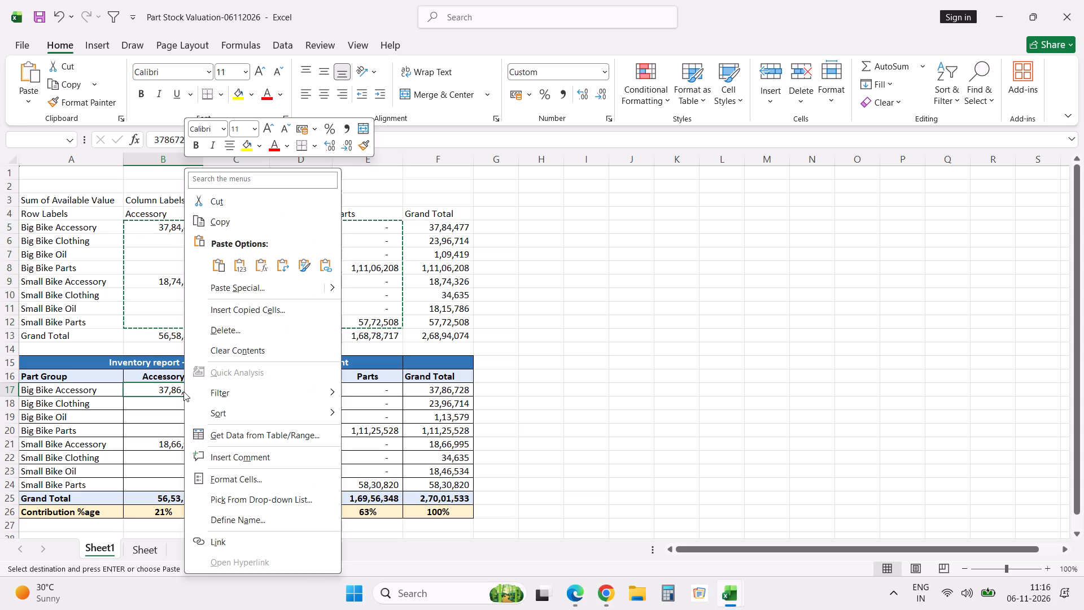
{"action": "left_click", "coordinate": [241, 264]}
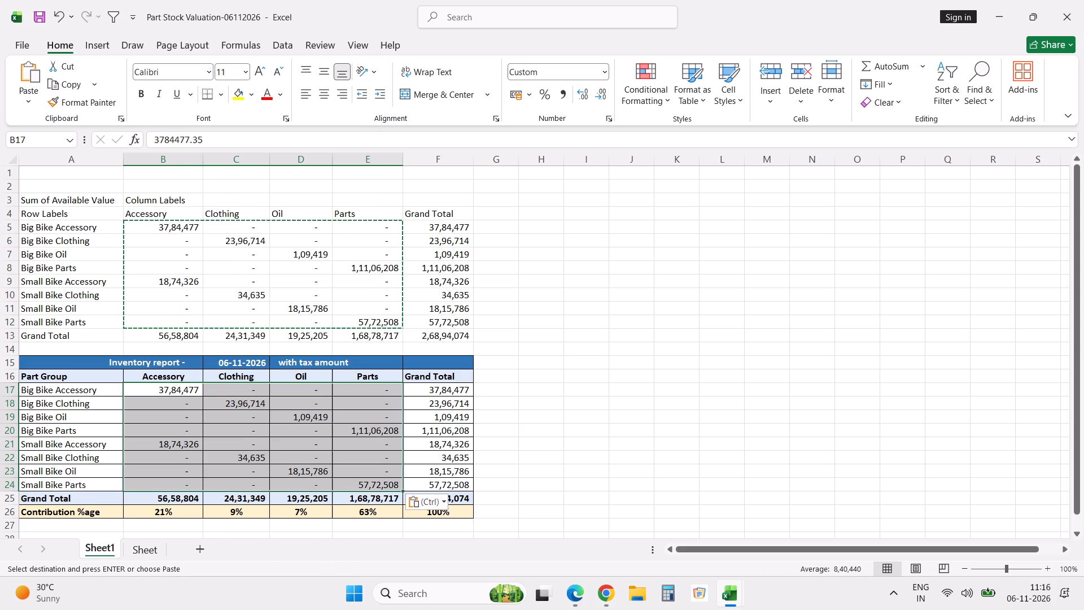
Save the Part Stock Valuation-06112026 workbook.
{"action": "left_click", "coordinate": [578, 348]}
{"action": "key", "text": "ctrl+s"}
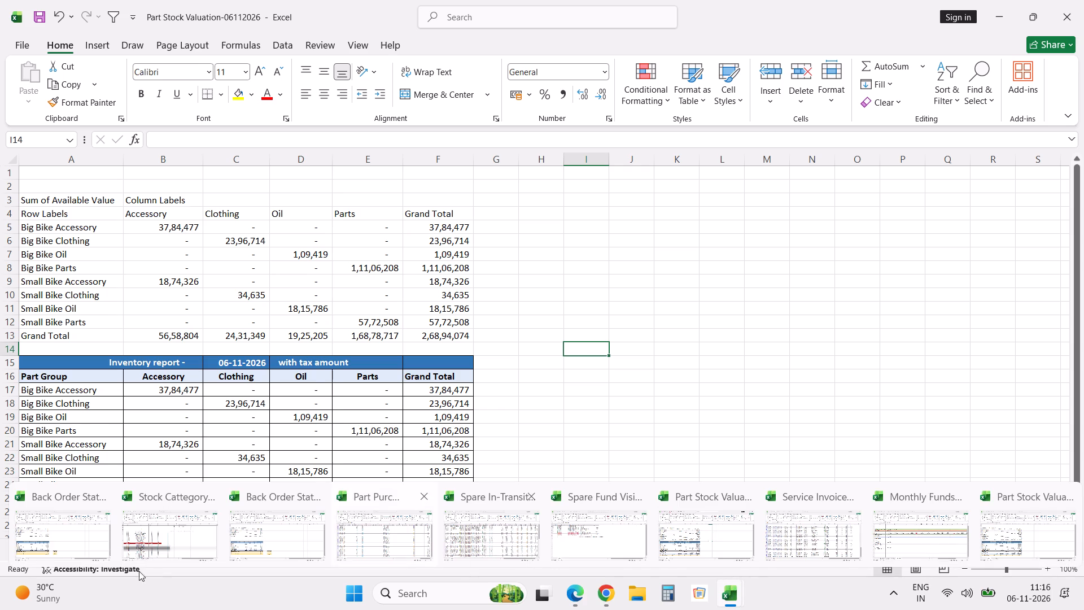
Switch to the Back Order Statement-06112026 workbook and select its back order, billing and ordering table A15:E25.
{"action": "left_click", "coordinate": [78, 530]}
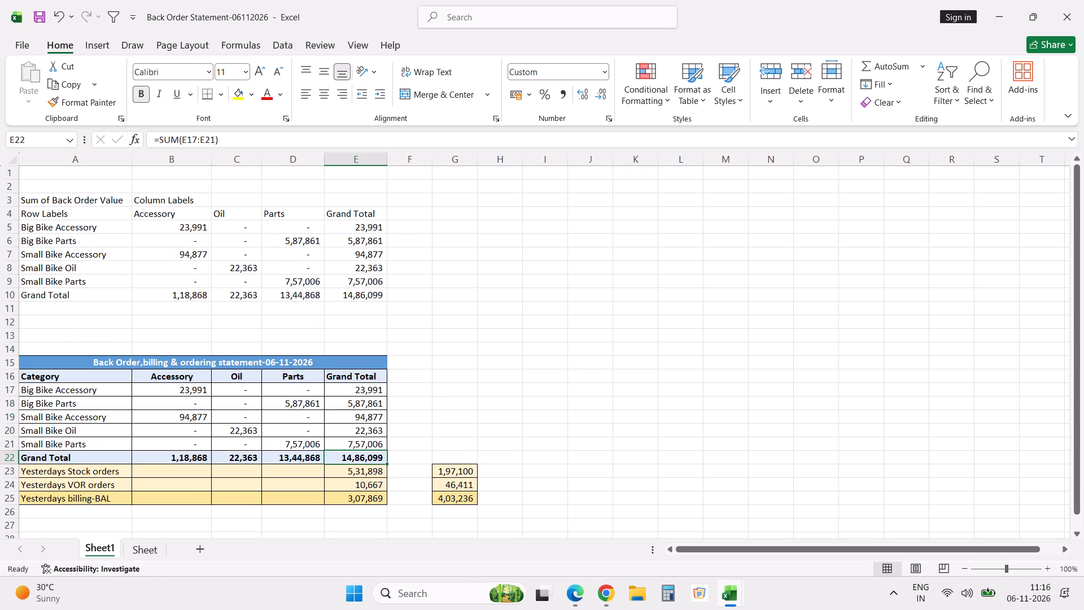
{"action": "left_click", "coordinate": [55, 362]}
{"action": "left_click", "coordinate": [374, 503], "text": "shift"}
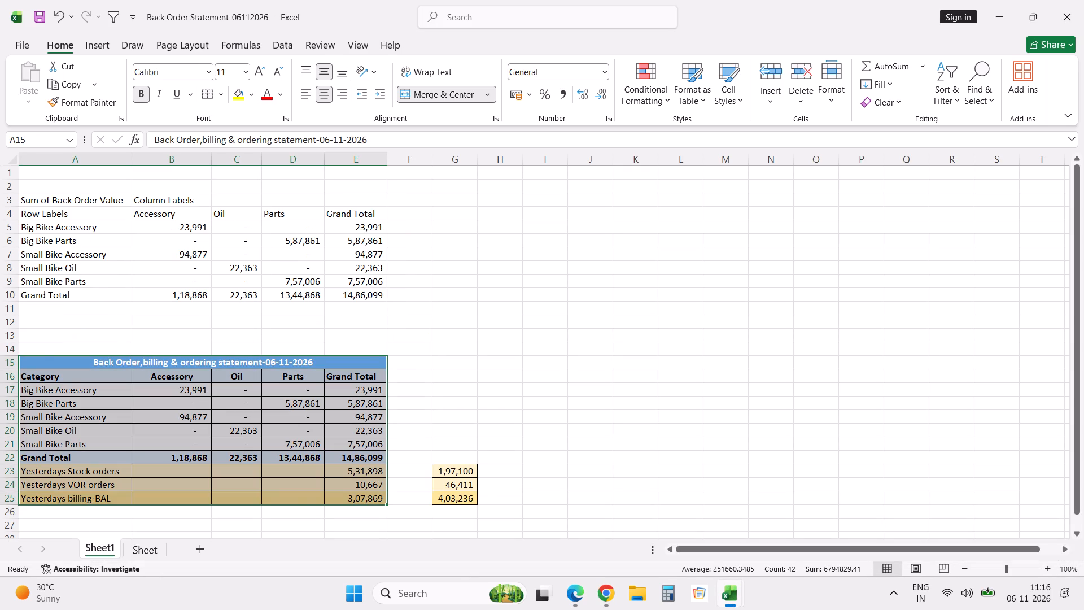
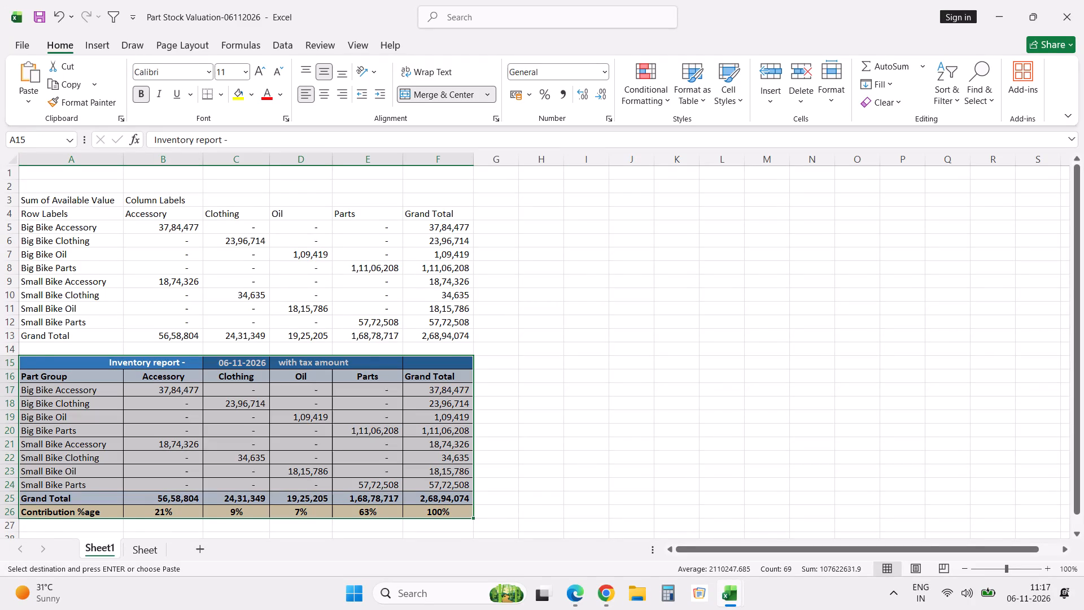
Copy the inventory report table A15:F26 in the Part Stock Valuation-06112026 workbook.
{"action": "key", "text": "ctrl+c"}
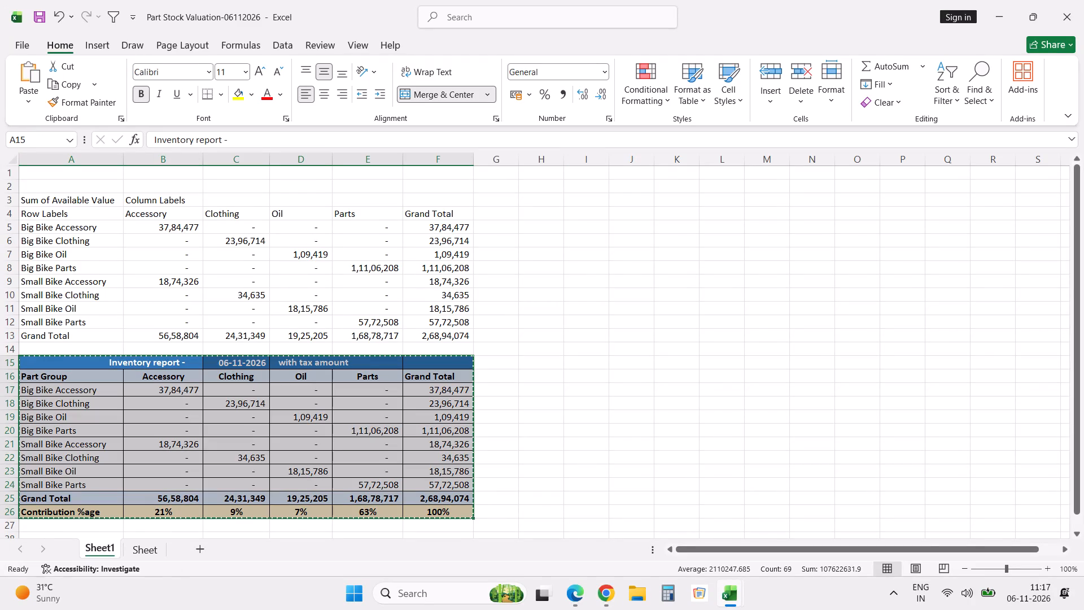